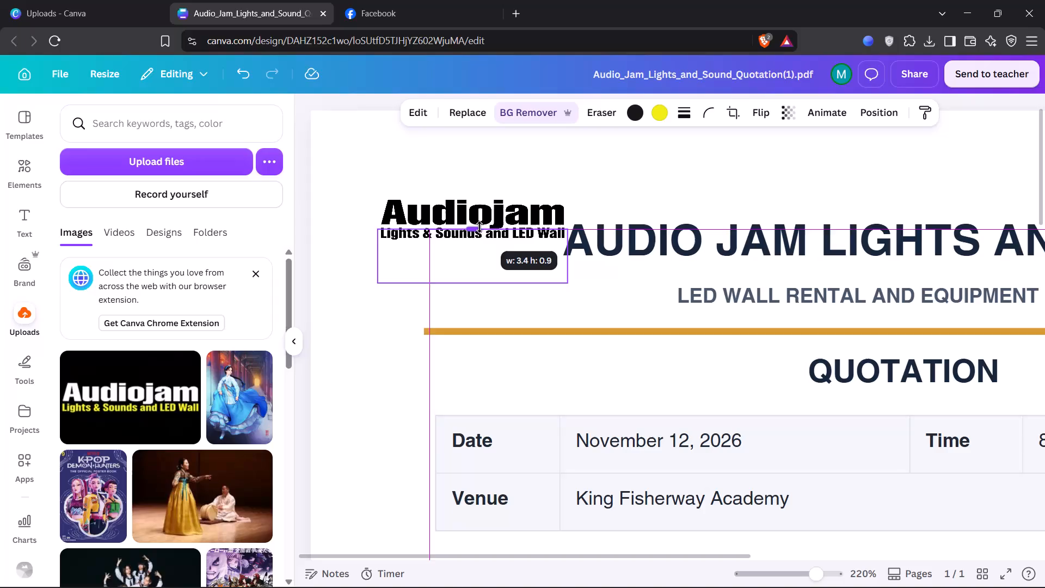
Crop the top edge of the tagline copy of the logo down to "Lights & Sounds and LED Wall", about 3.4 by 1.
ctrl+scroll(480, 224, up, 5)
drag(462, 222, 464, 229)
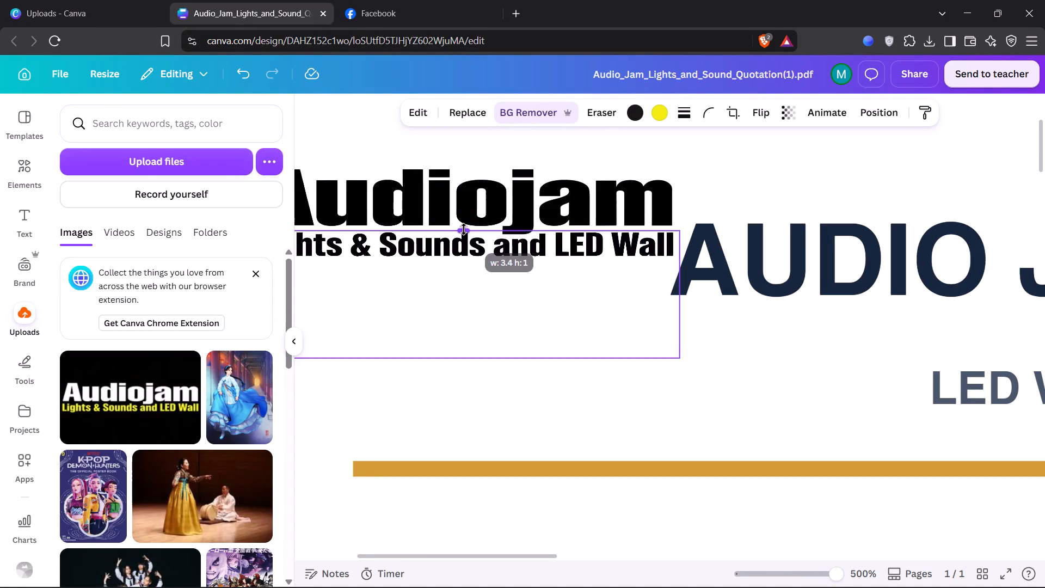
drag(464, 229, 465, 225)
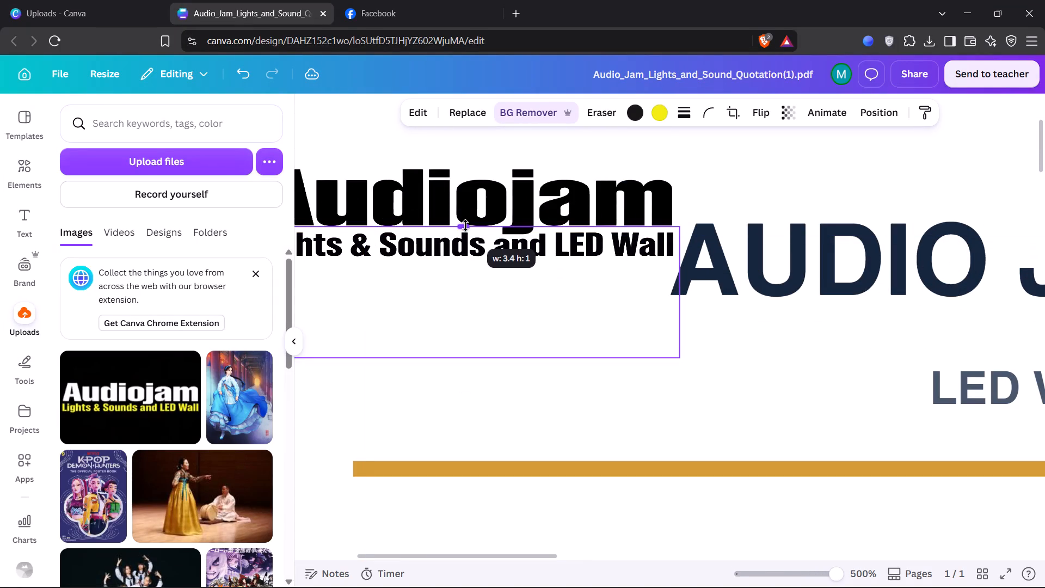
drag(465, 225, 465, 228)
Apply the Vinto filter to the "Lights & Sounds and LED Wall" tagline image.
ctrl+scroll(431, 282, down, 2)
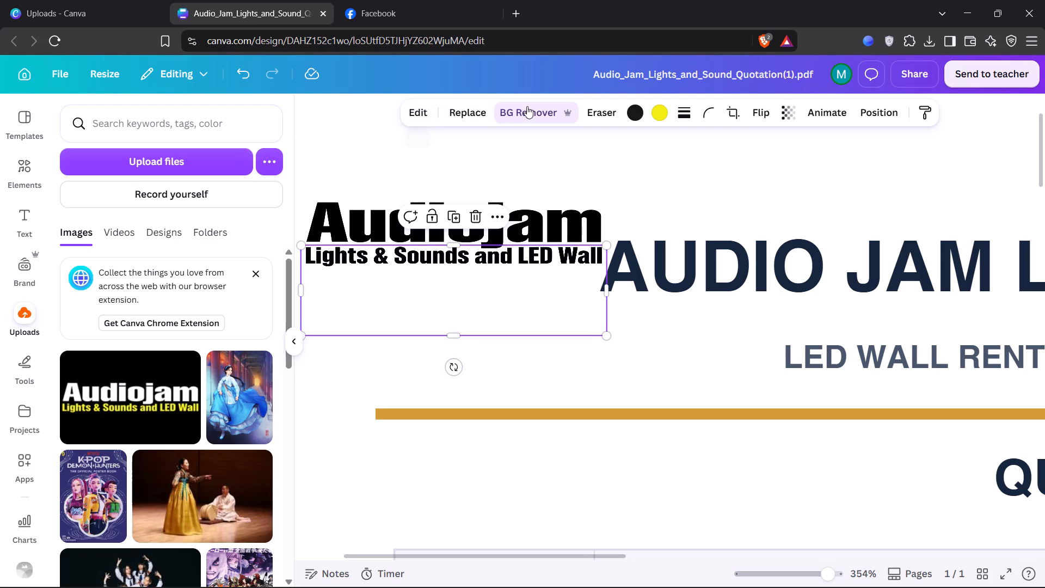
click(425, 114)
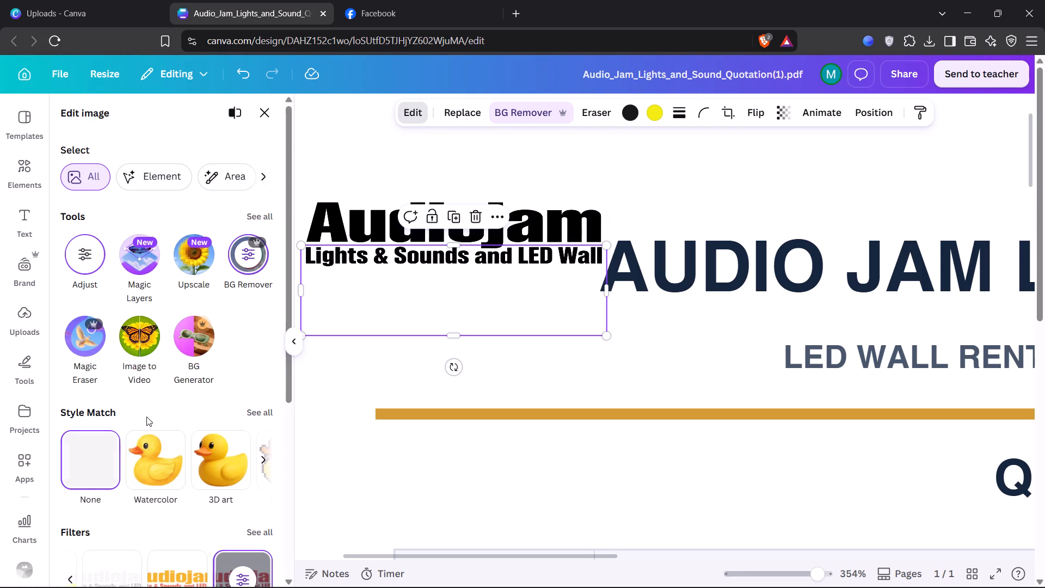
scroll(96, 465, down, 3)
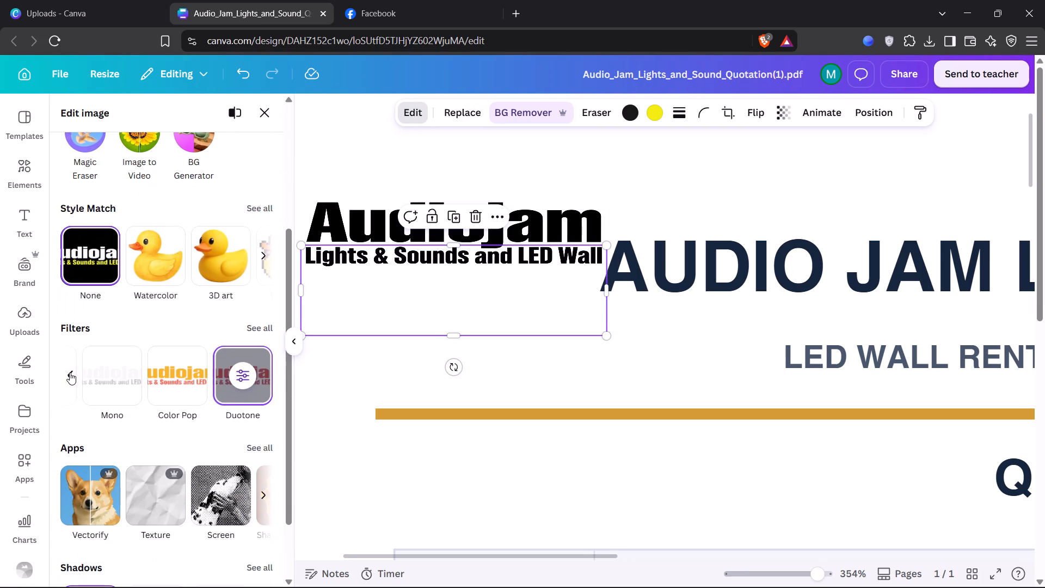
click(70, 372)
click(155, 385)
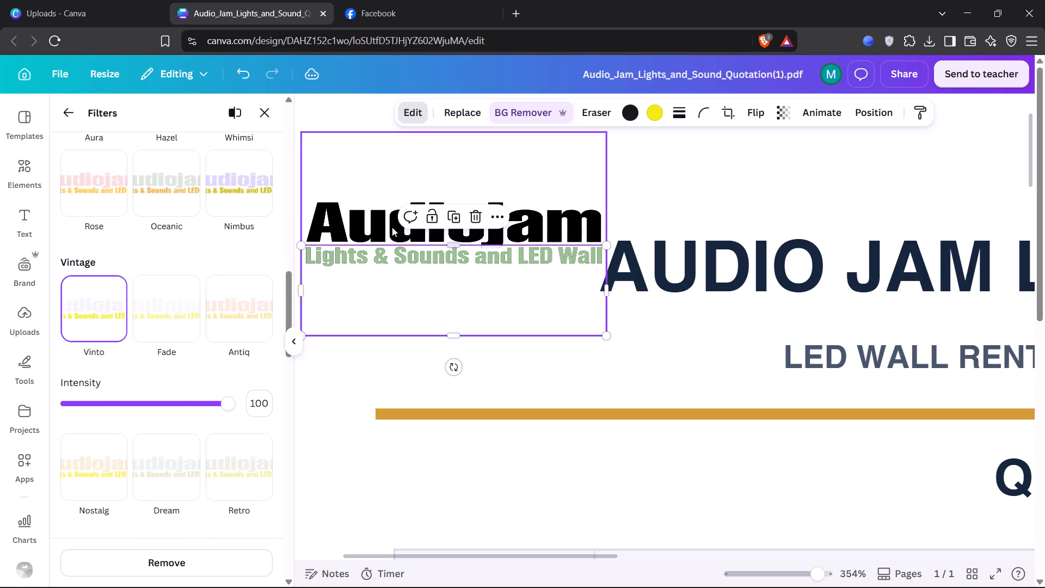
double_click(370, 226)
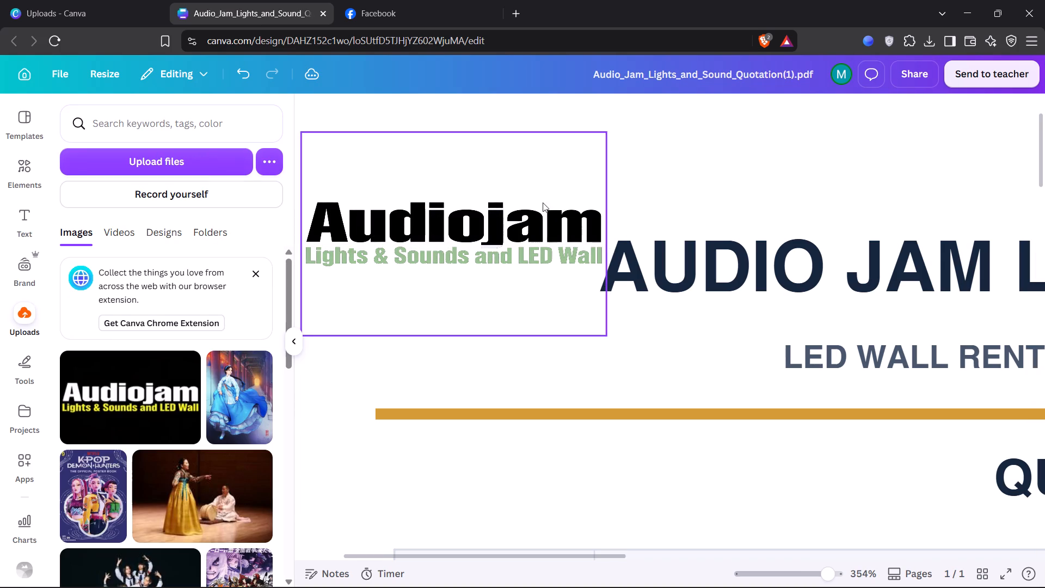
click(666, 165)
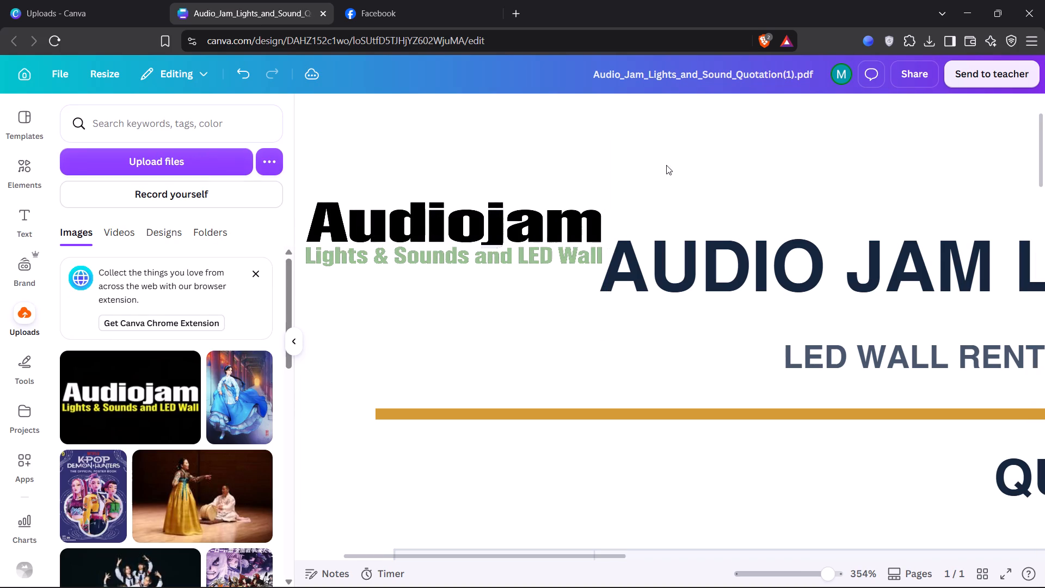
Crop the bottom edge of the full logo copy up to just below the word "Audiojam".
click(469, 171)
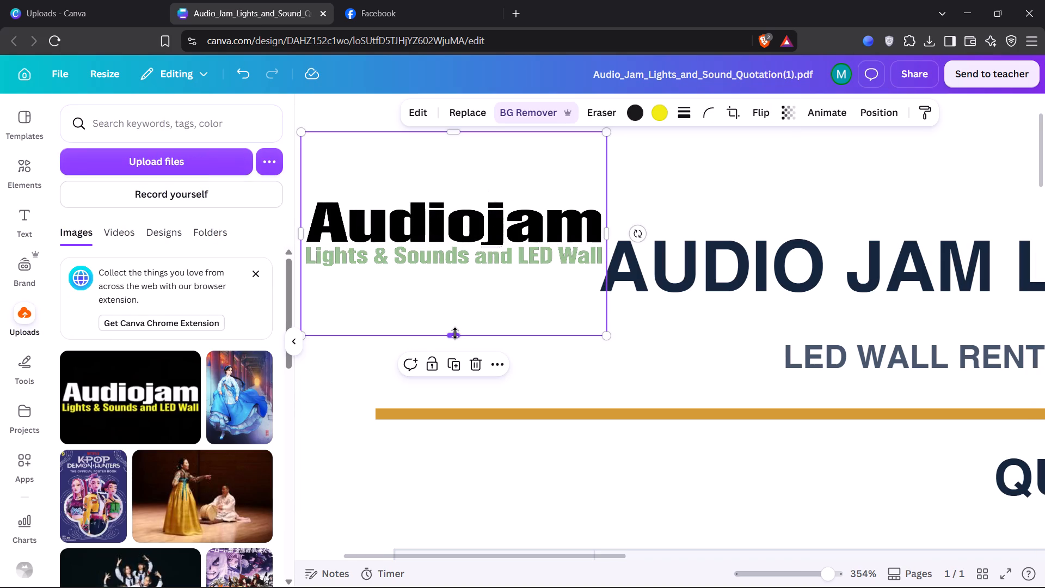
drag(455, 334, 458, 244)
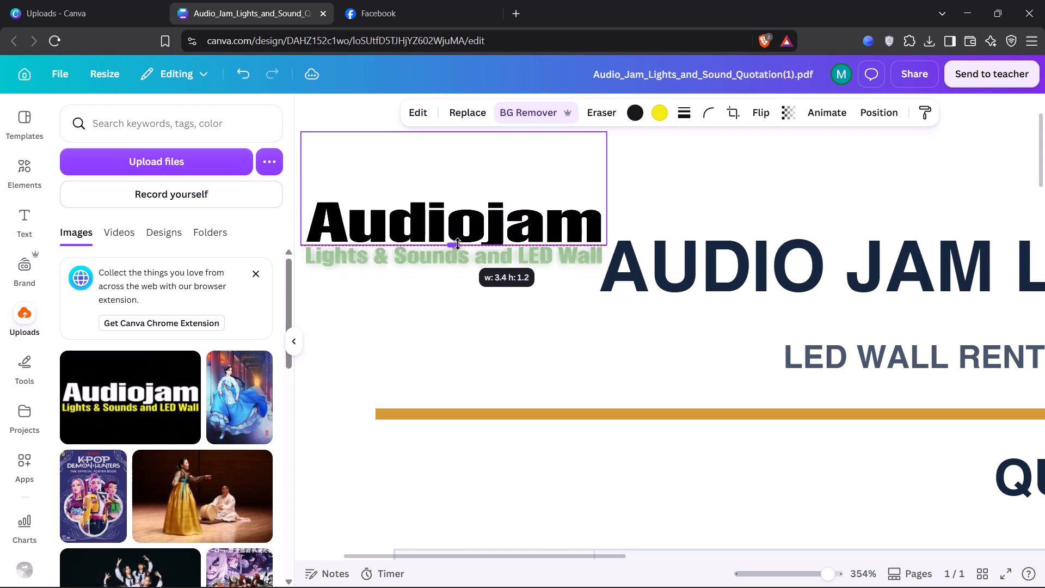
drag(458, 244, 458, 247)
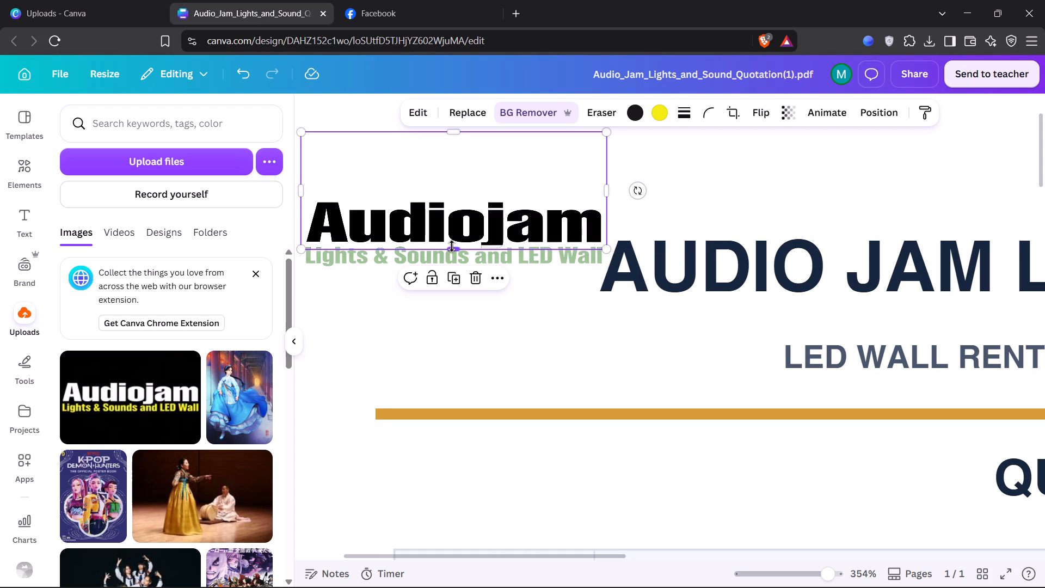
Apply the Natural filter Fresco to the "Lights & Sounds and LED Wall" tagline image.
click(489, 261)
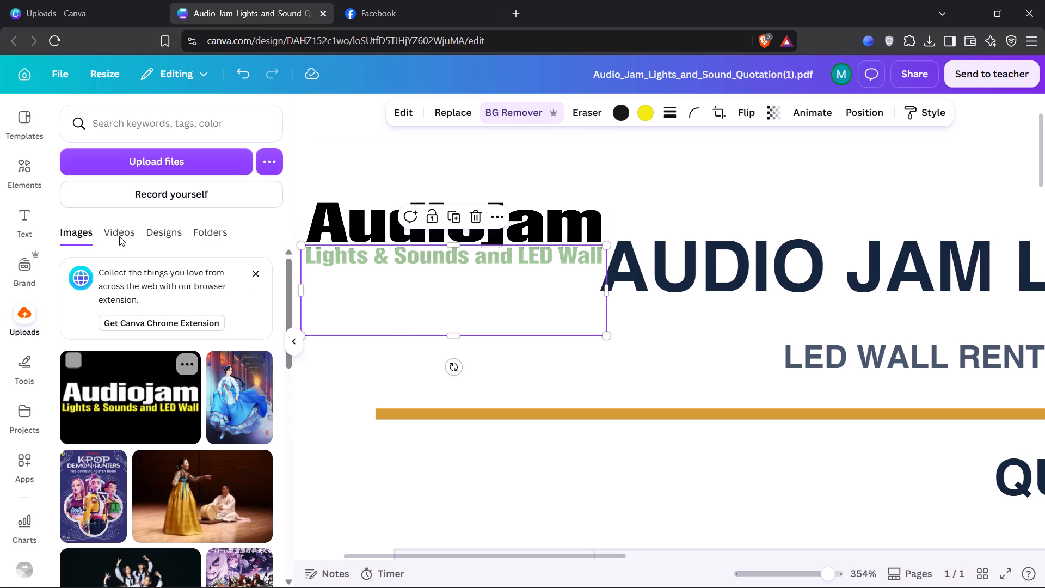
click(404, 117)
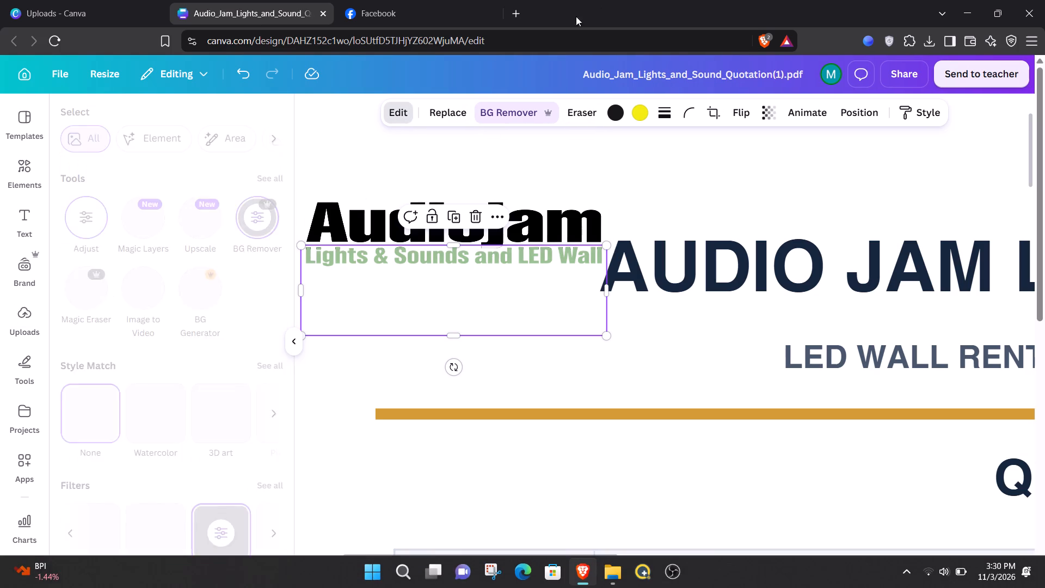
scroll(109, 433, down, 6)
click(72, 292)
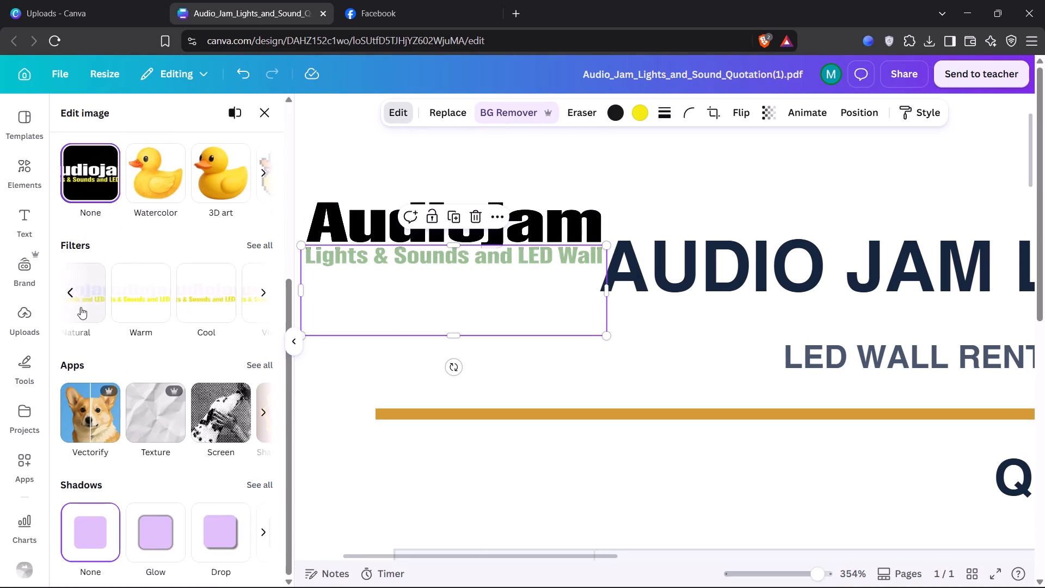
click(80, 292)
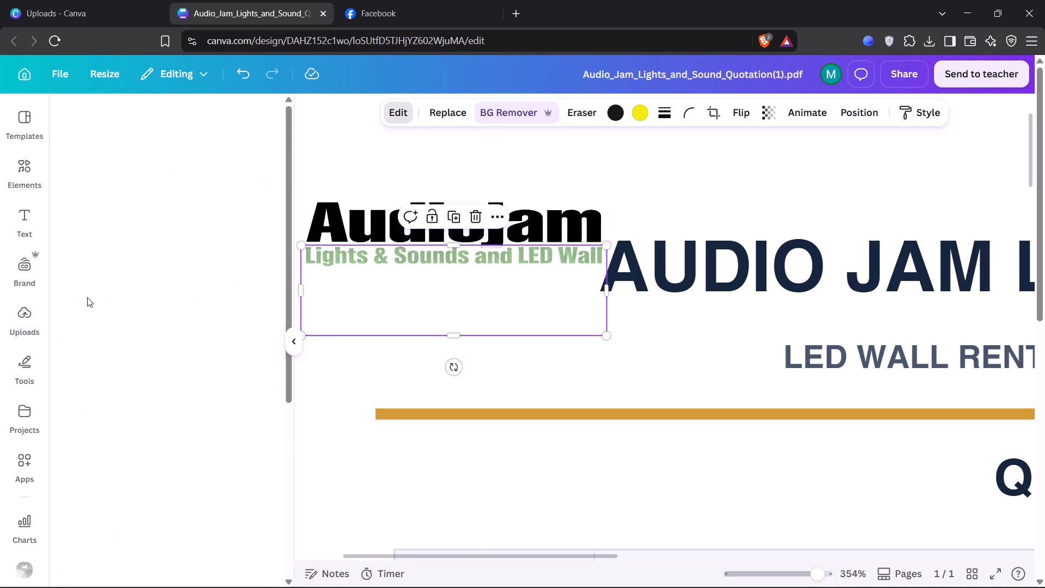
click(159, 191)
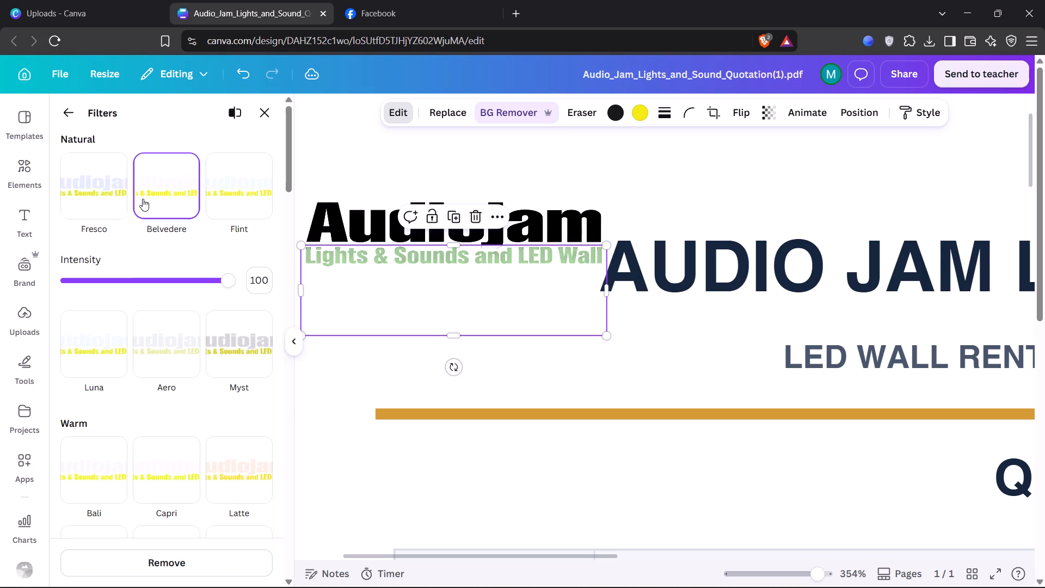
click(105, 197)
click(63, 108)
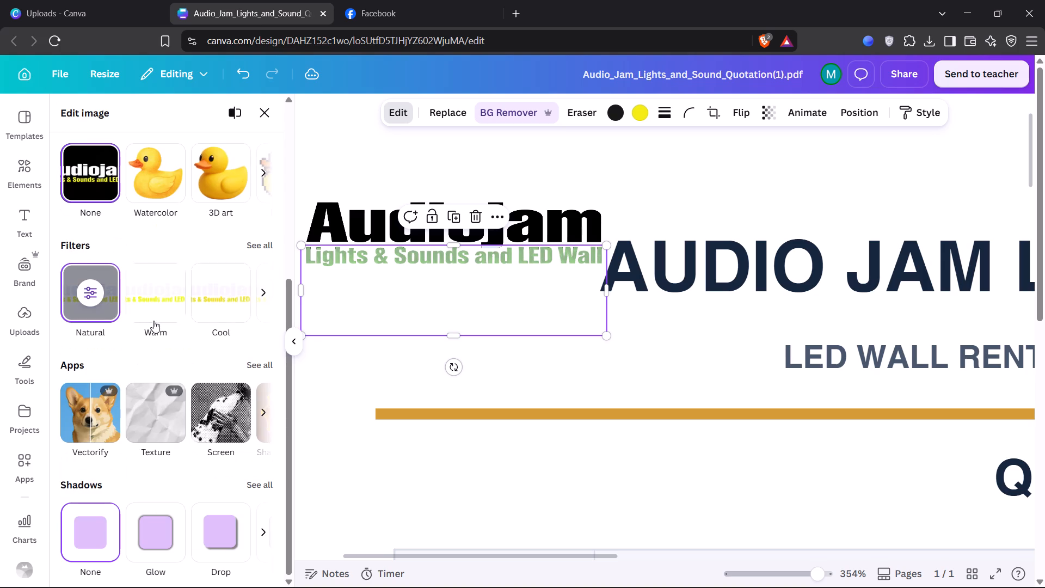
scroll(157, 346, down, 3)
scroll(148, 426, up, 4)
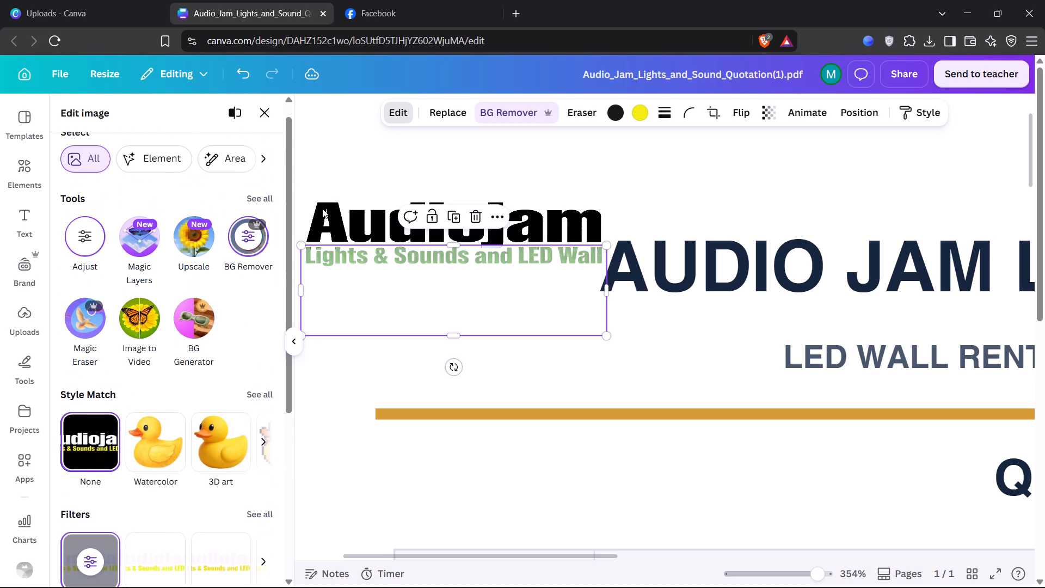
Change the black colour of the tagline image to the light orange default solid colour.
click(637, 117)
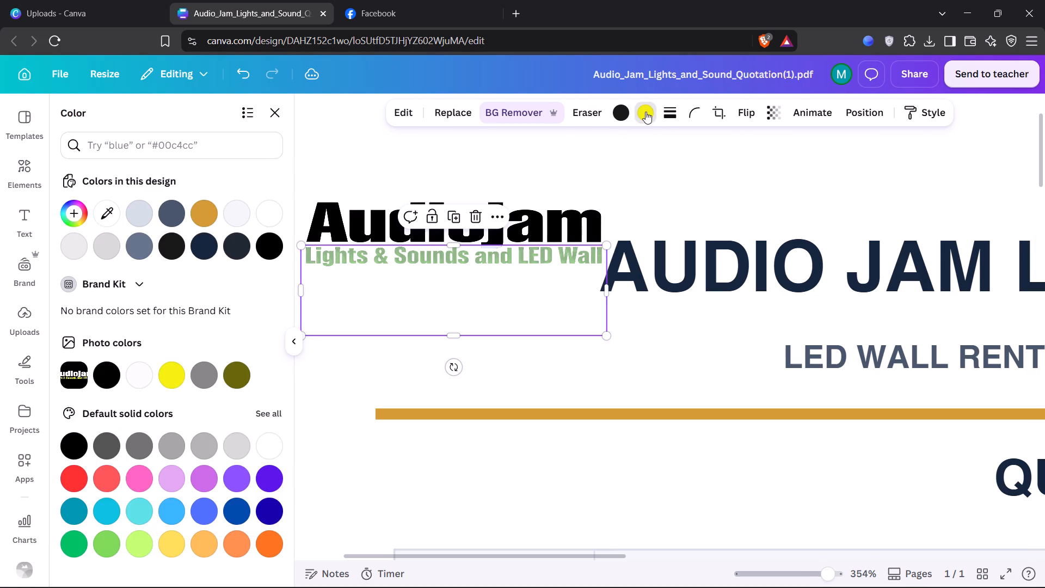
click(646, 112)
click(619, 111)
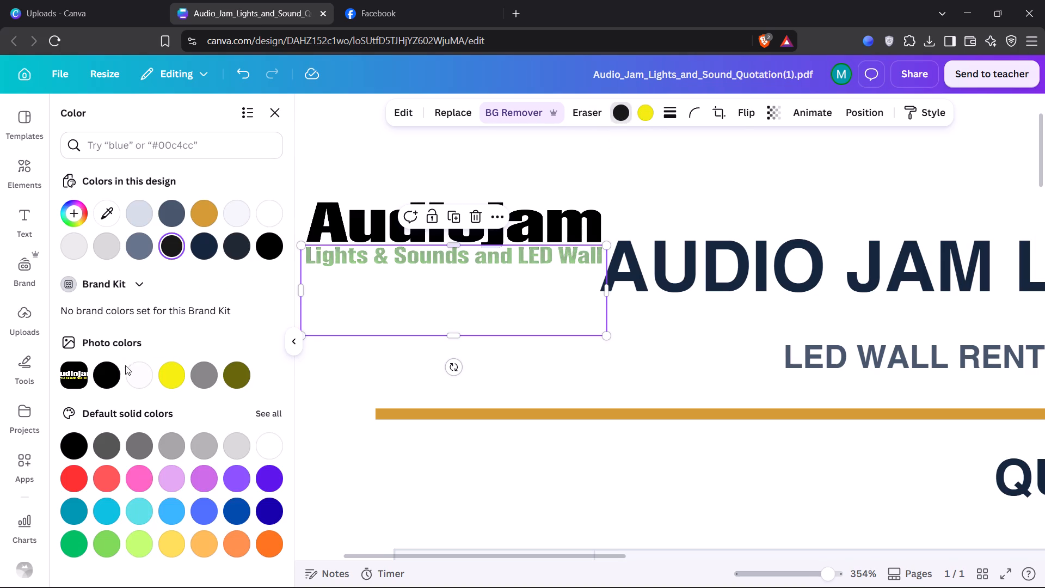
click(171, 378)
click(216, 378)
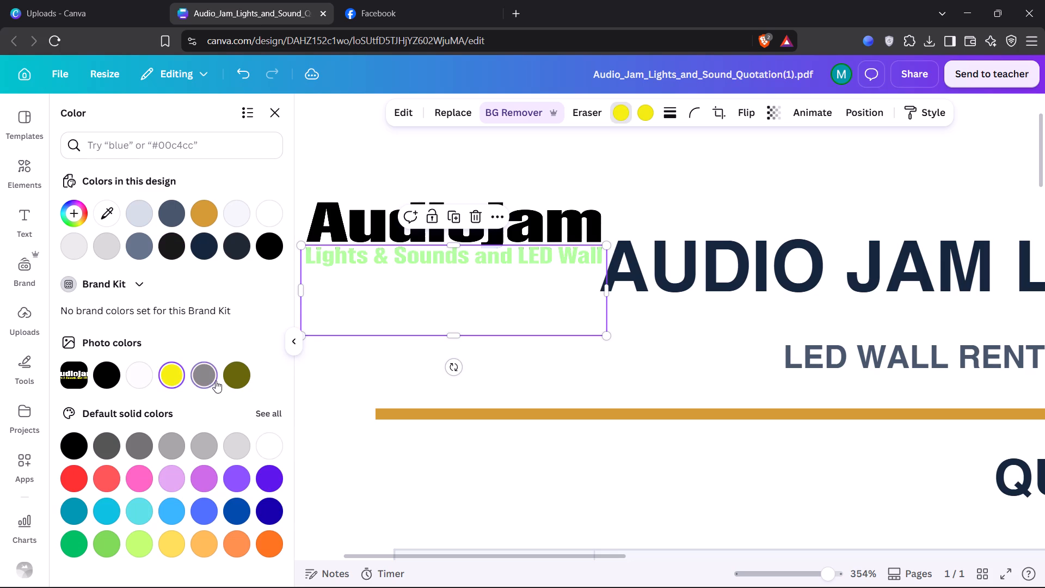
click(211, 215)
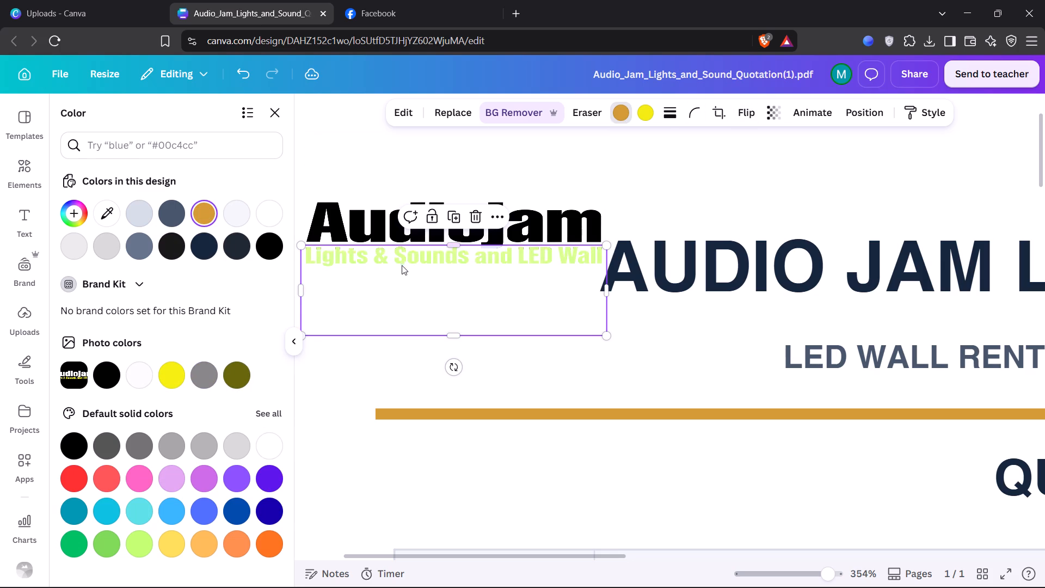
scroll(169, 442, down, 2)
click(201, 548)
click(165, 549)
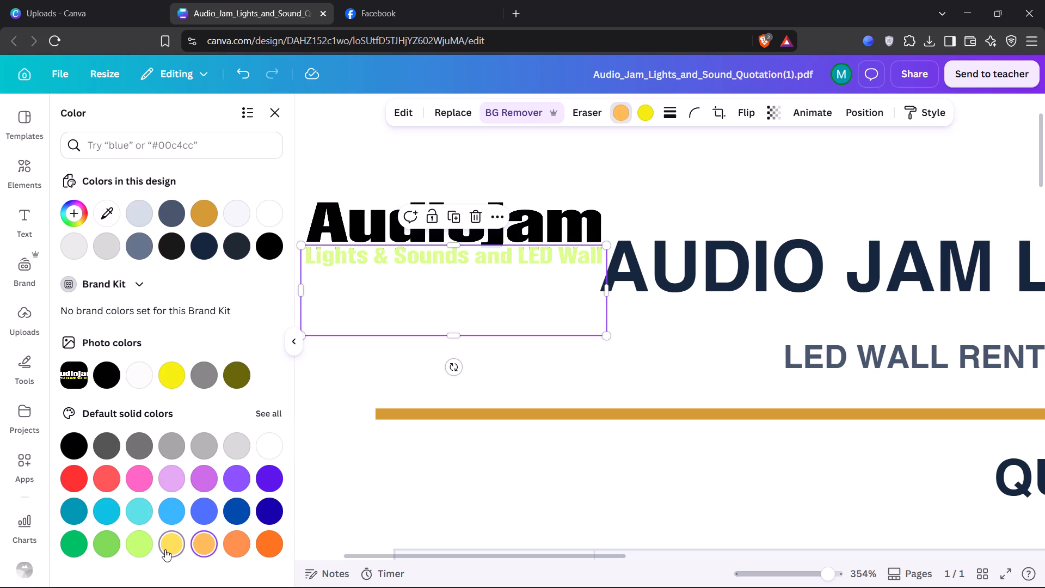
click(192, 543)
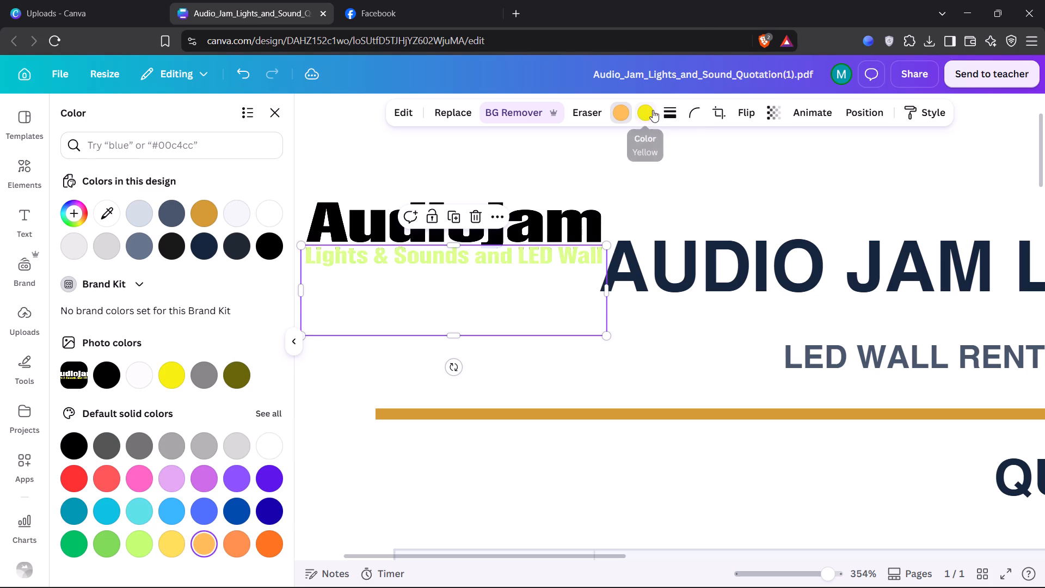
Change the yellow colour of the tagline image to the document's dark gold used for the divider line.
click(653, 110)
click(644, 116)
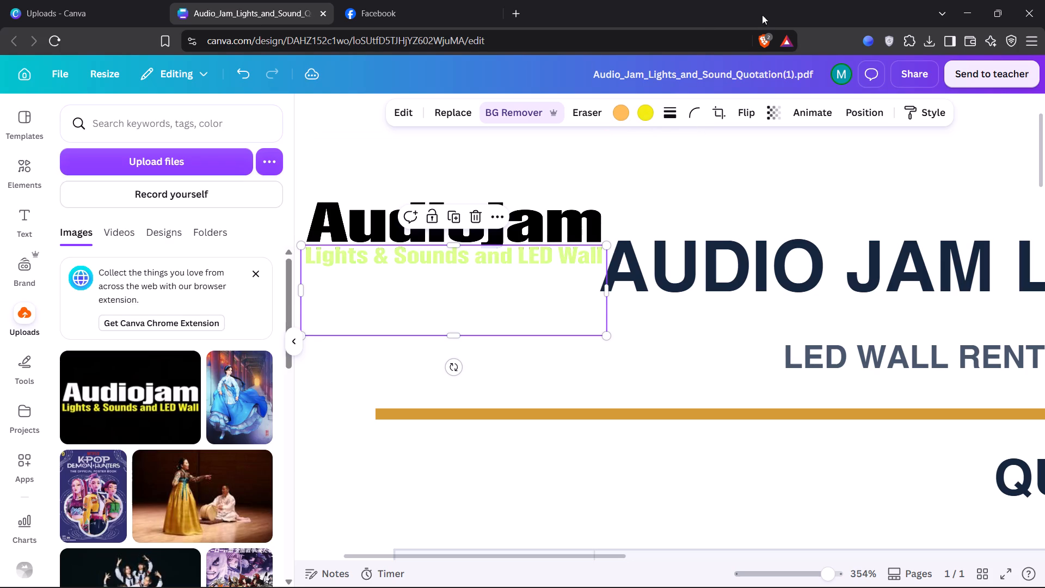
click(637, 121)
scroll(217, 418, down, 2)
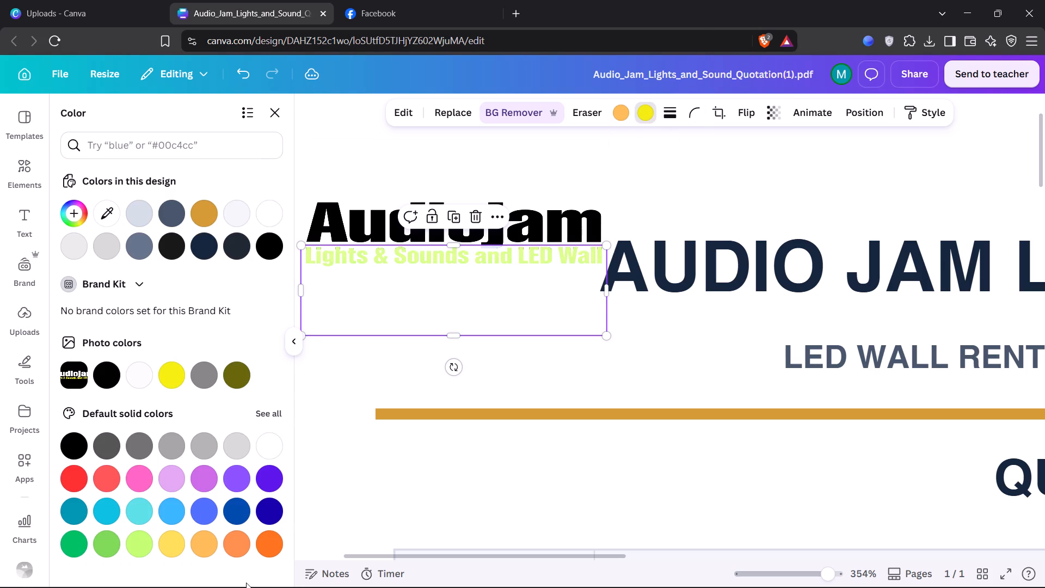
click(210, 554)
click(166, 399)
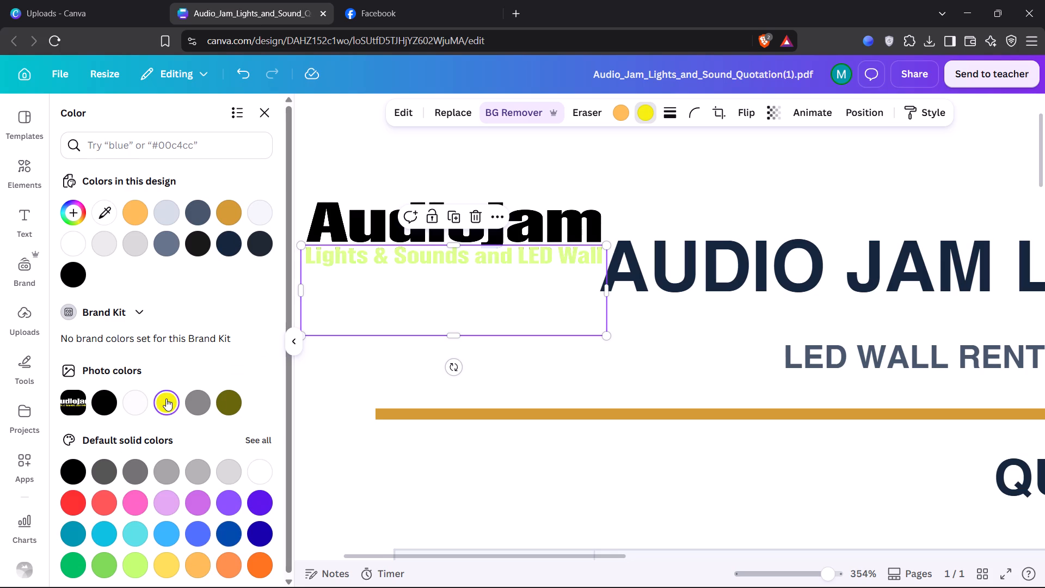
click(226, 210)
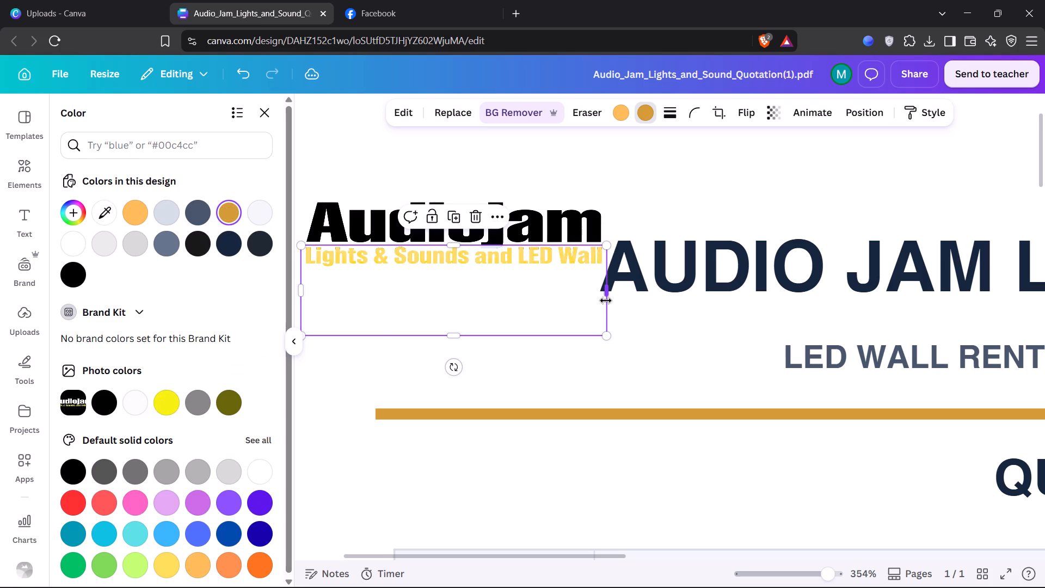
click(678, 173)
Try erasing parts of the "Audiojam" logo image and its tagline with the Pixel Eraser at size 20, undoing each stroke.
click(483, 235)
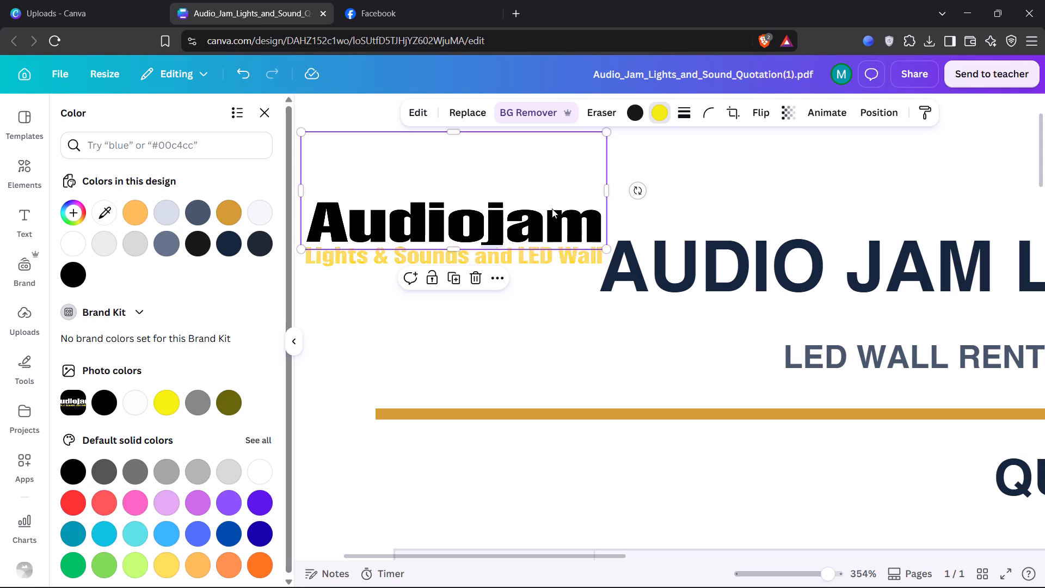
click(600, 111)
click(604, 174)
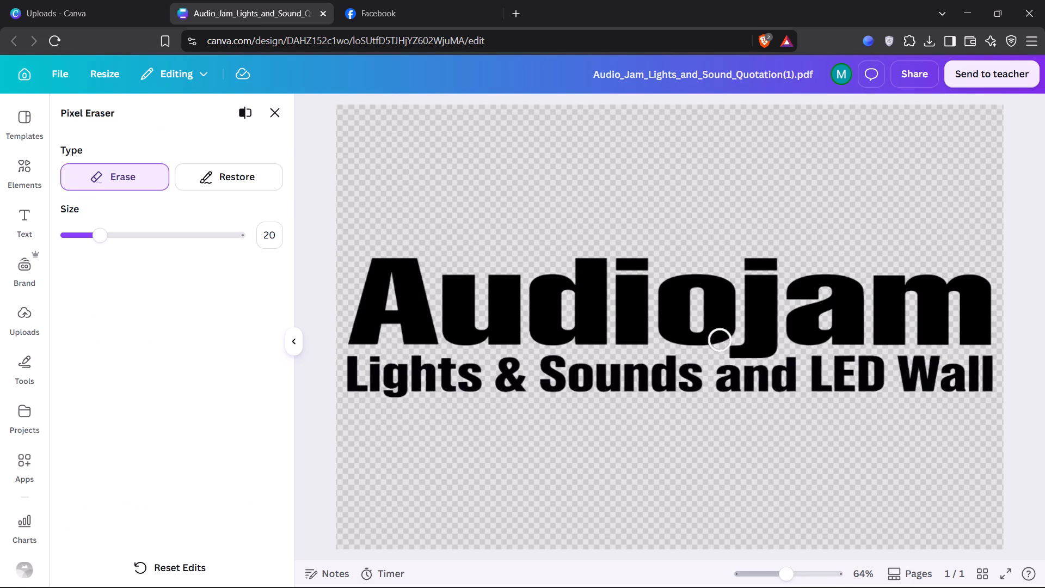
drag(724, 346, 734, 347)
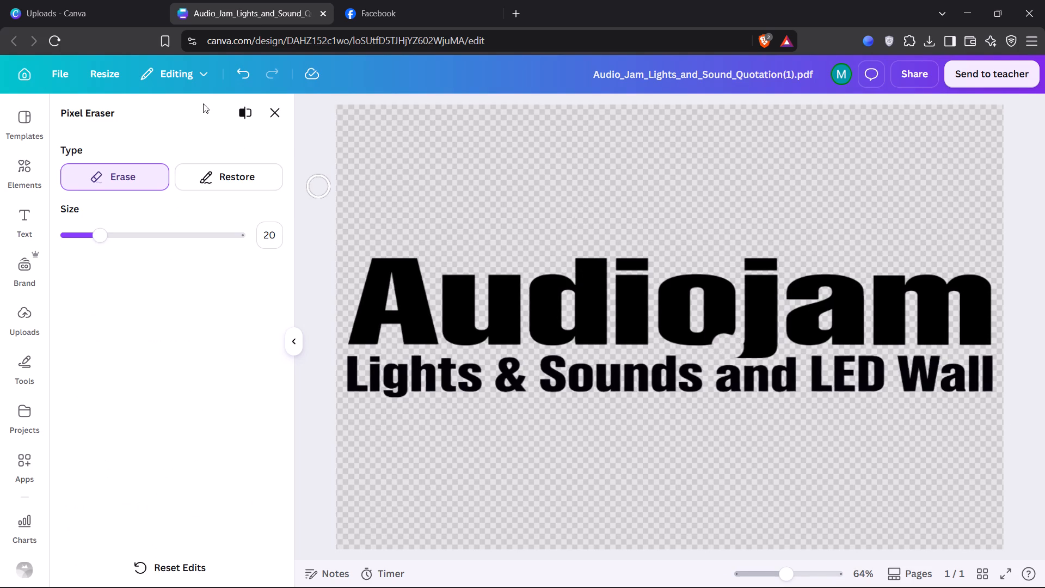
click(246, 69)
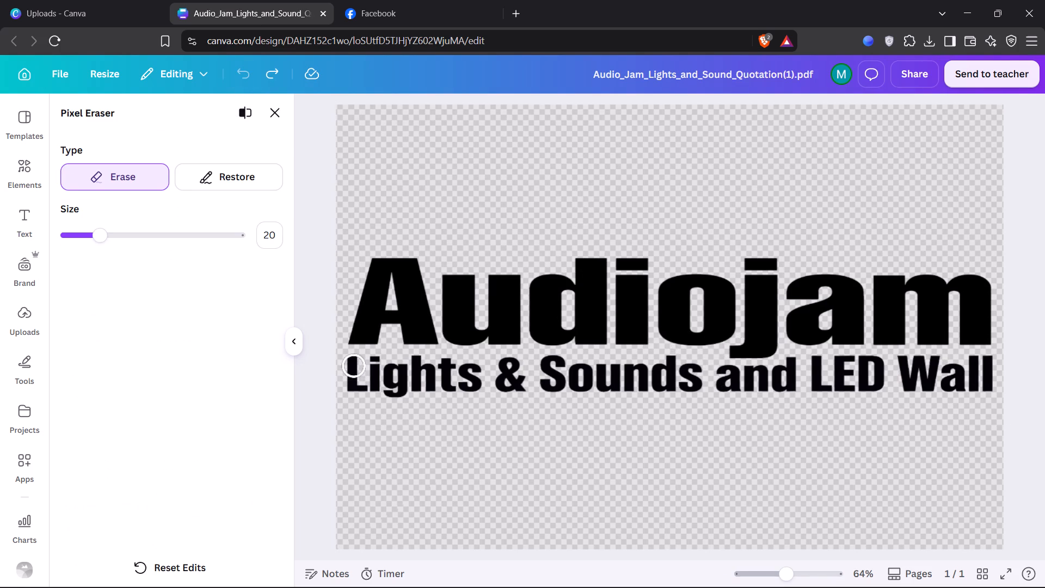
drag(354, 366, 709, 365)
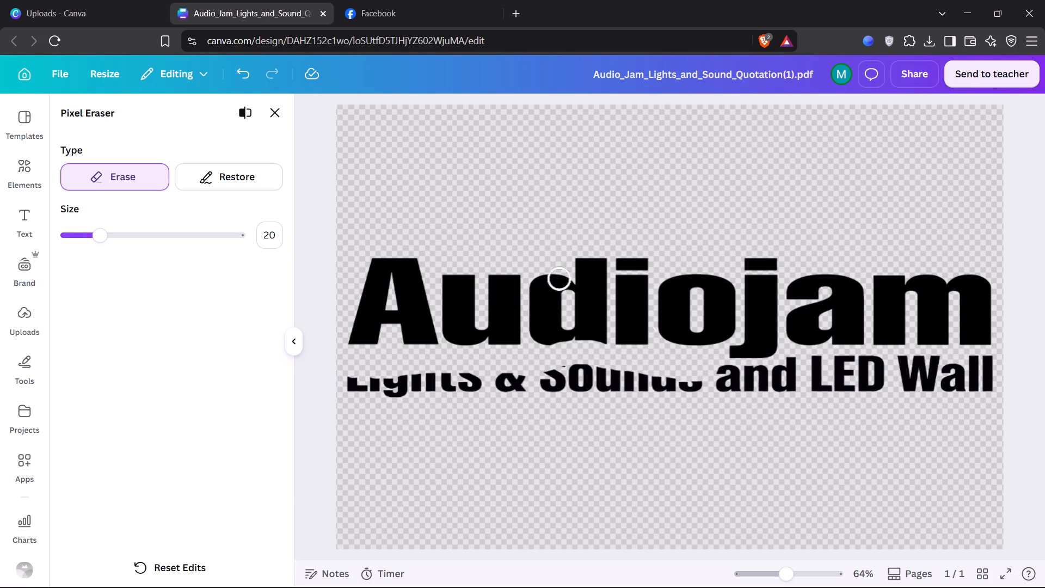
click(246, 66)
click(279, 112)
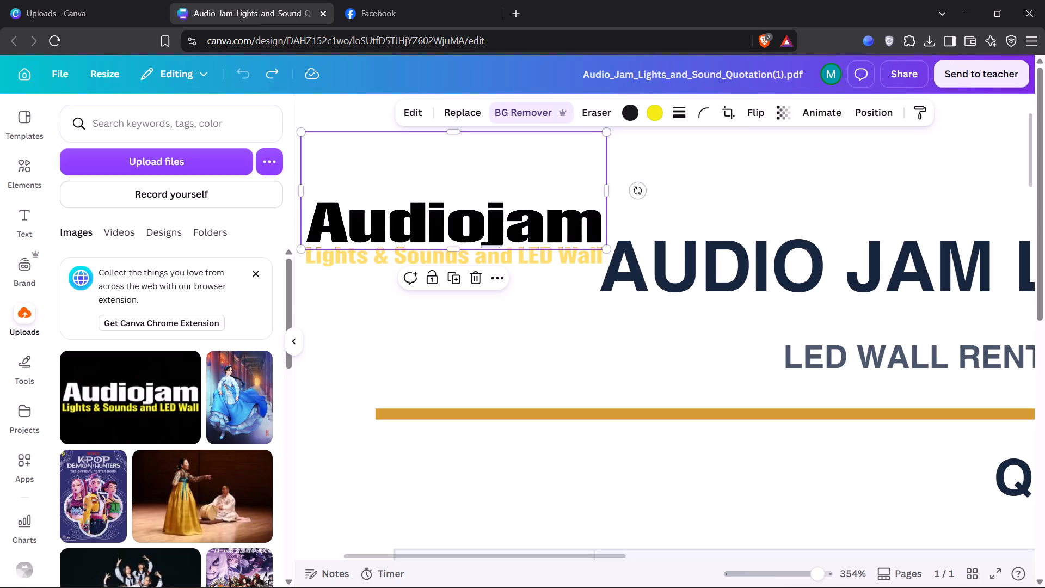
Erase parts of the "j" and second "a" of "Audiojam" in the tagline image using the Pixel Eraser at size 20.
click(386, 260)
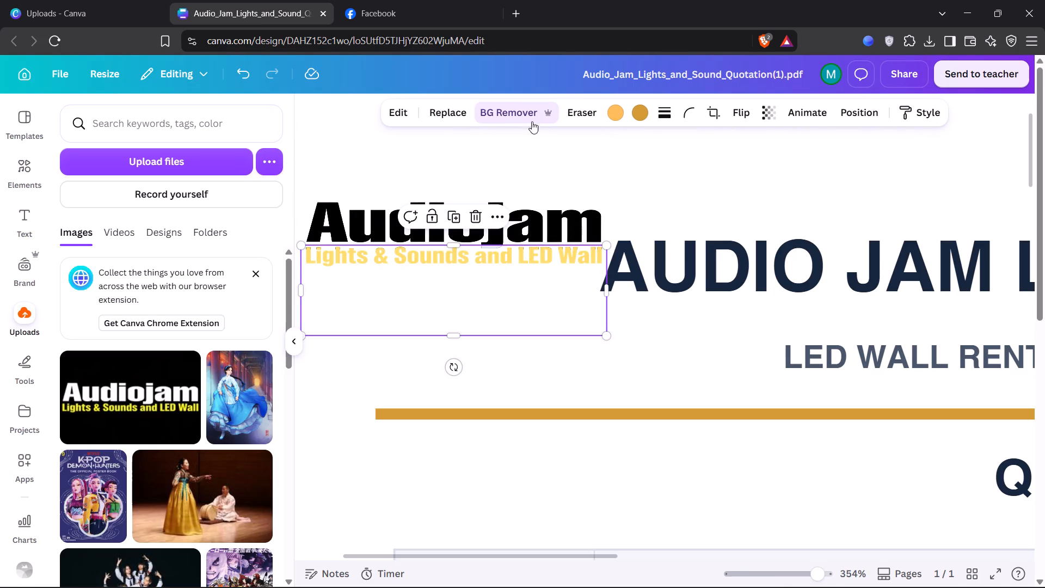
click(572, 113)
click(564, 165)
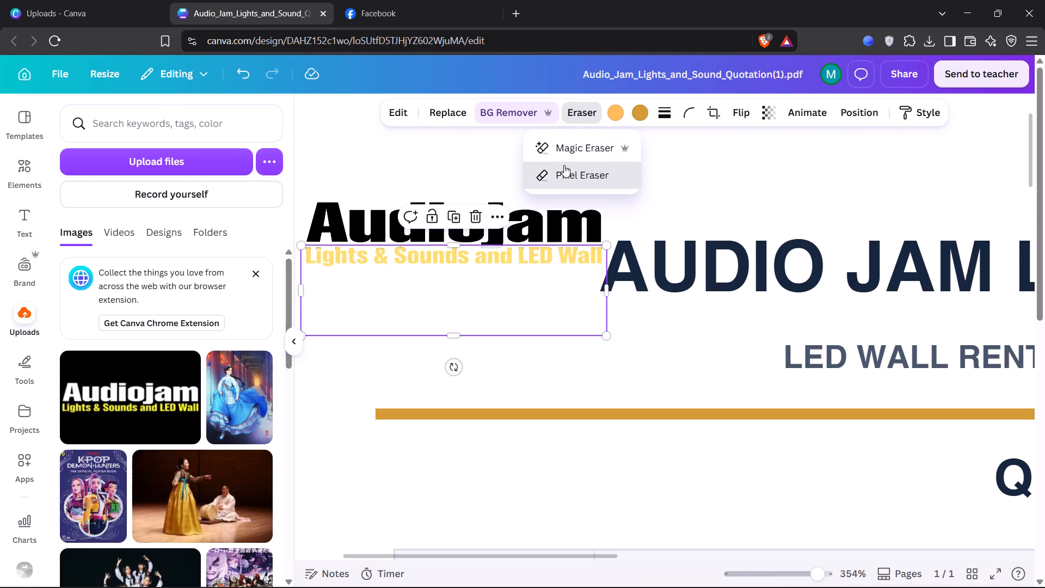
drag(735, 351, 742, 348)
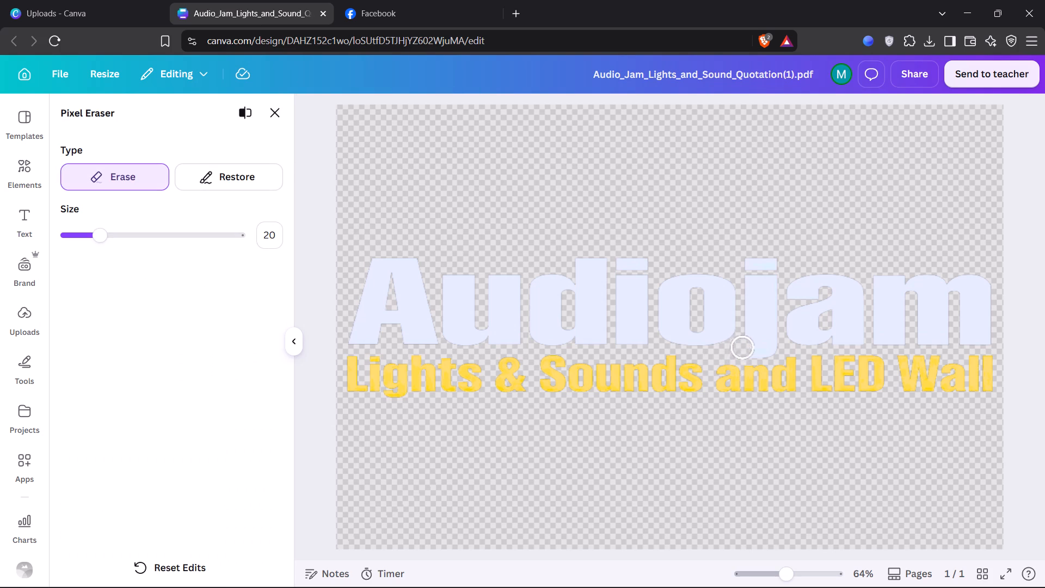
drag(742, 348, 778, 338)
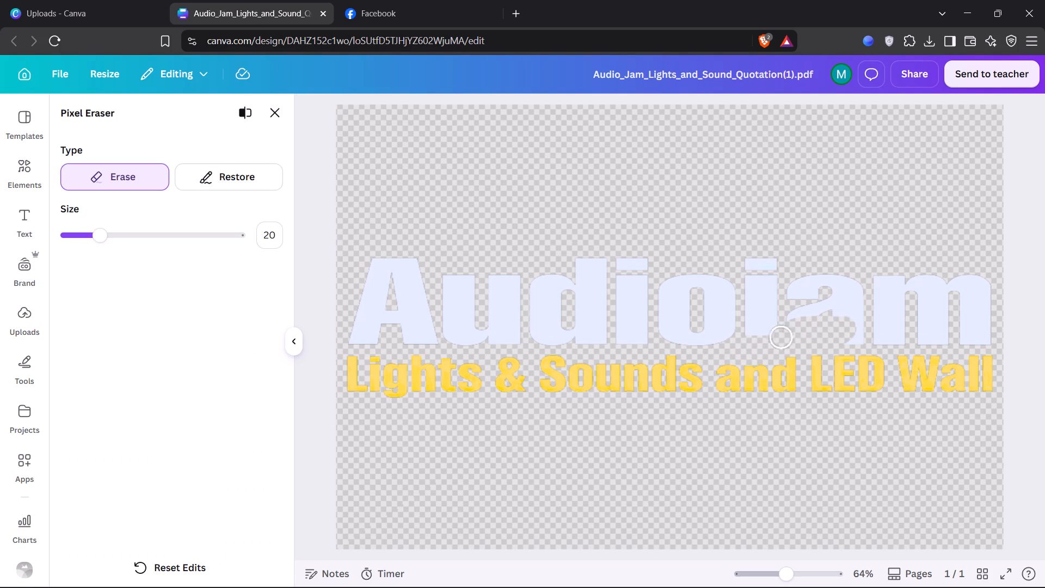
drag(778, 338, 764, 339)
Erase the rest of the "Audiojam" lettering from the tagline image with eraser size 73, leaving only the tagline.
drag(93, 230, 193, 232)
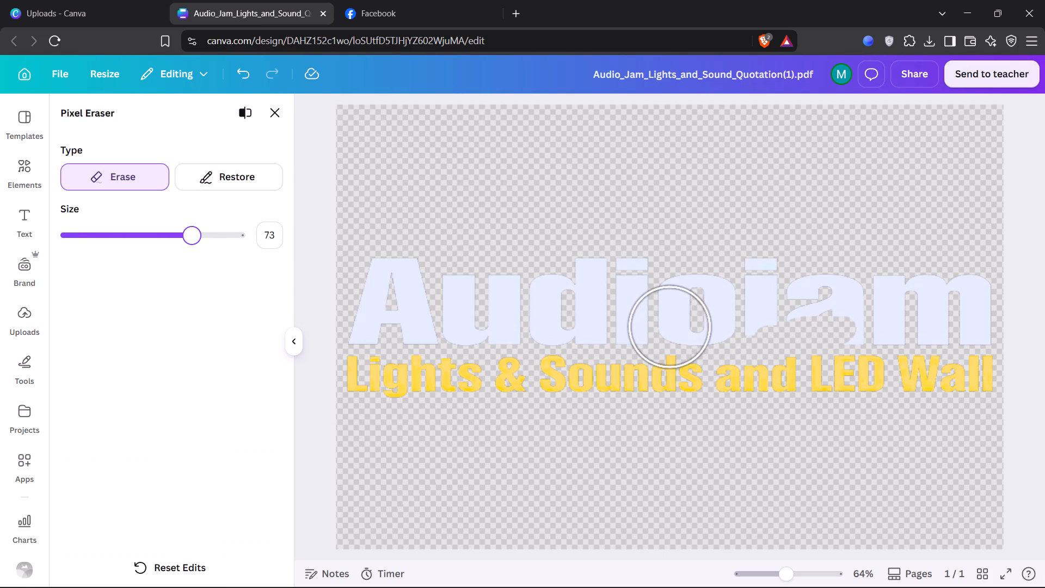
drag(369, 249, 365, 308)
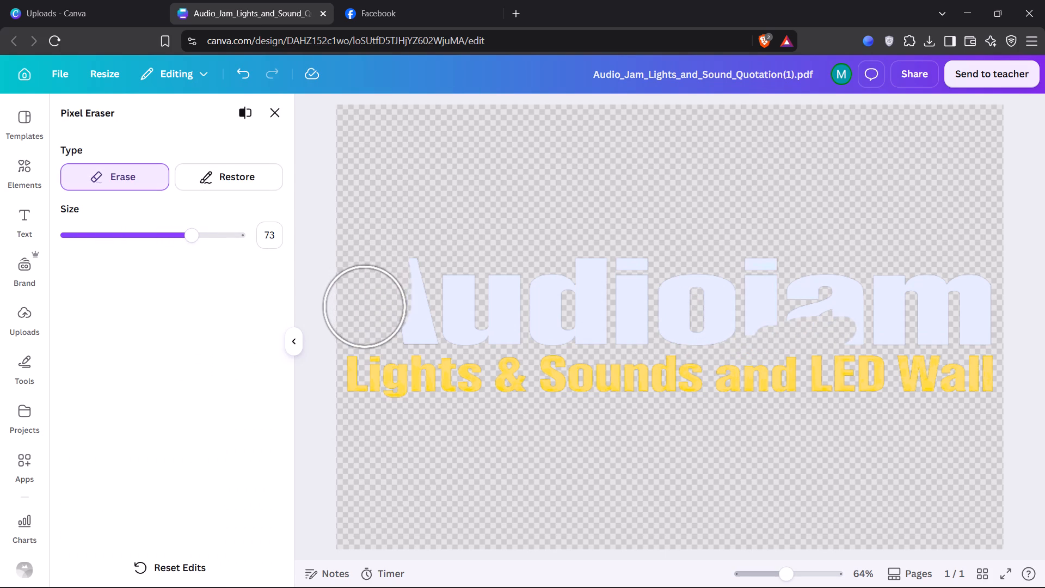
drag(365, 308, 474, 309)
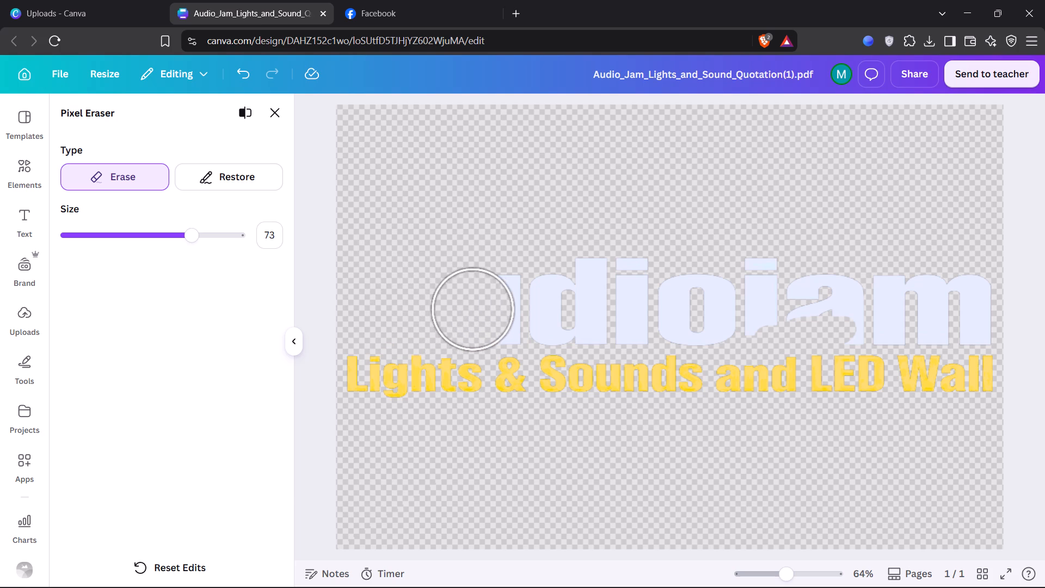
drag(474, 309, 581, 303)
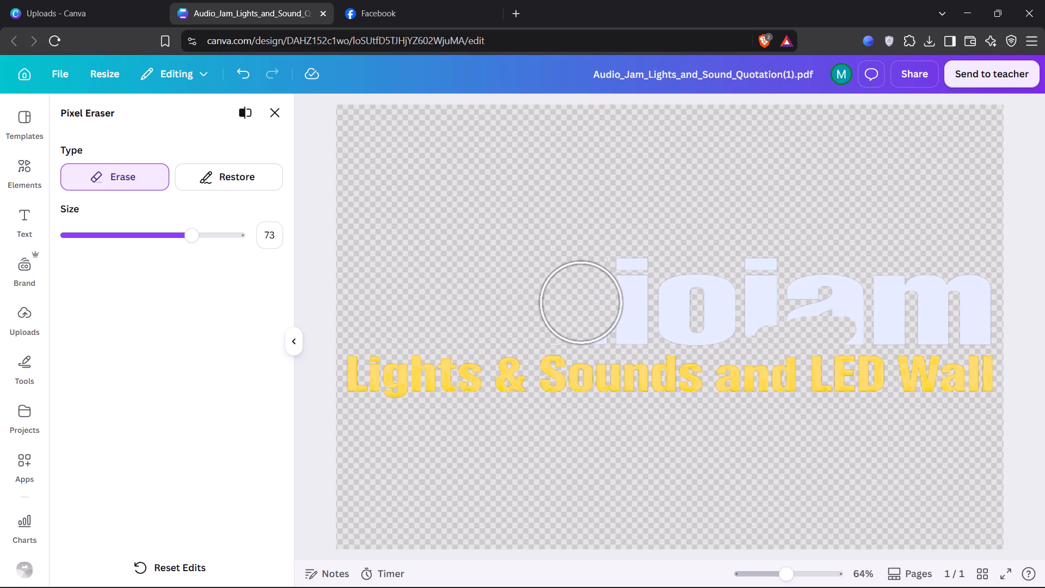
drag(581, 303, 690, 308)
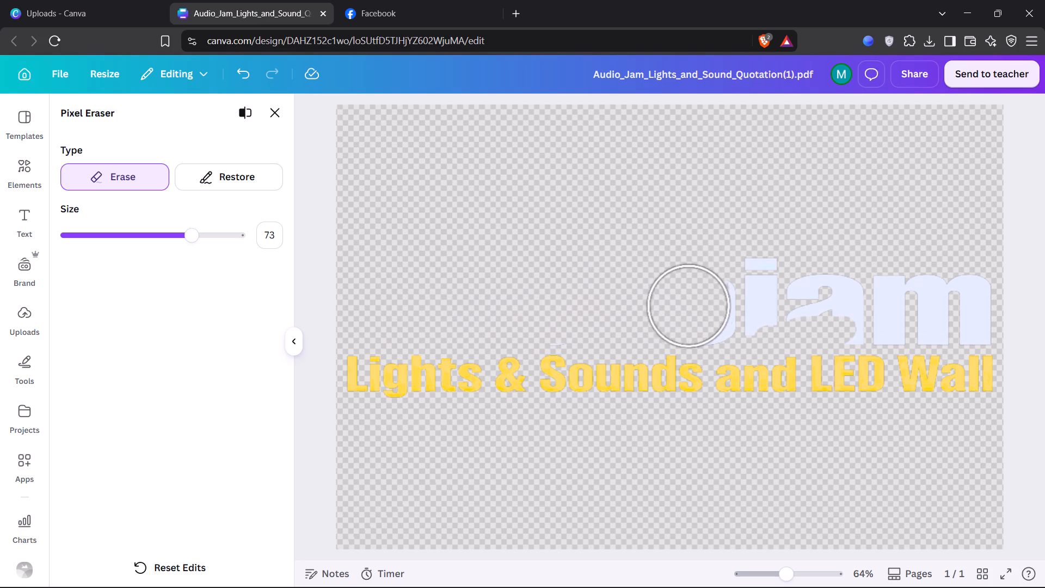
drag(690, 308, 911, 295)
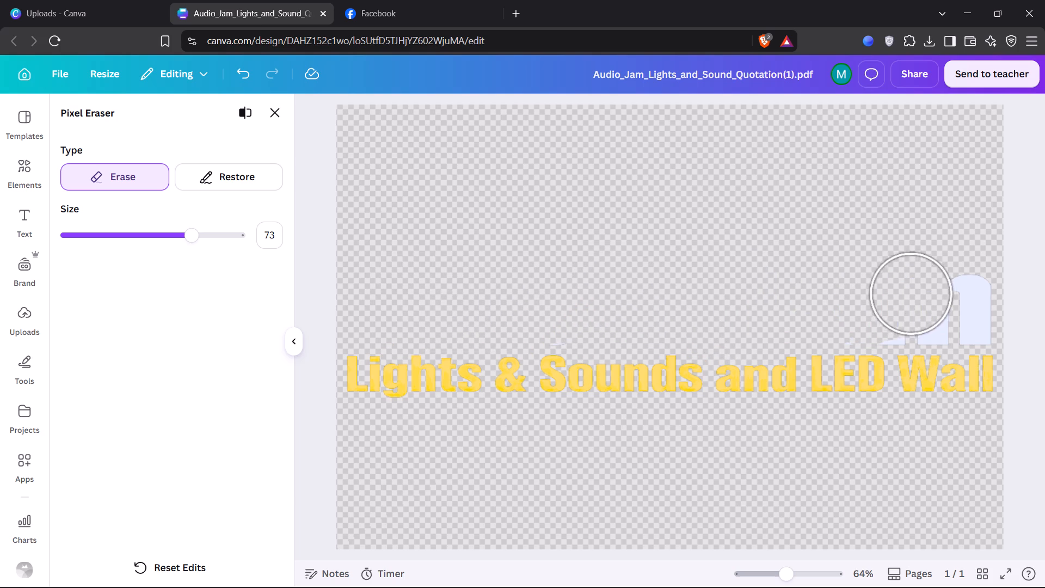
drag(911, 295, 941, 295)
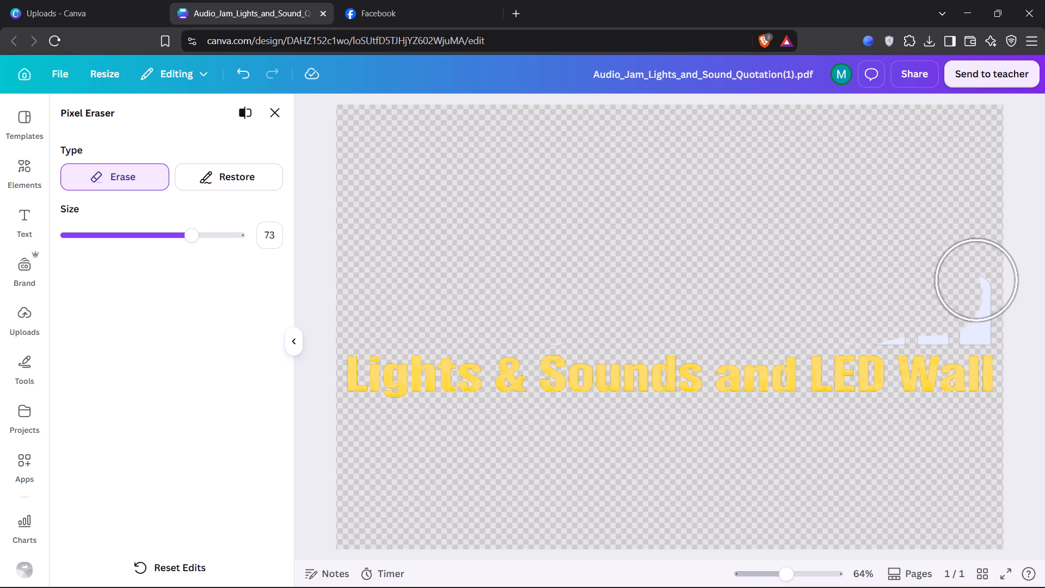
drag(976, 286, 952, 314)
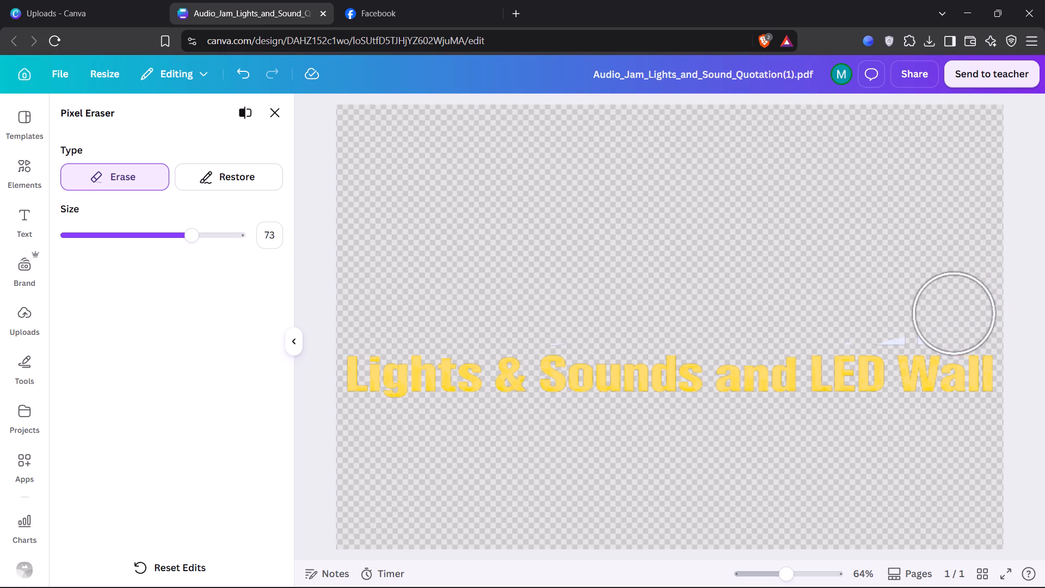
drag(952, 314, 883, 311)
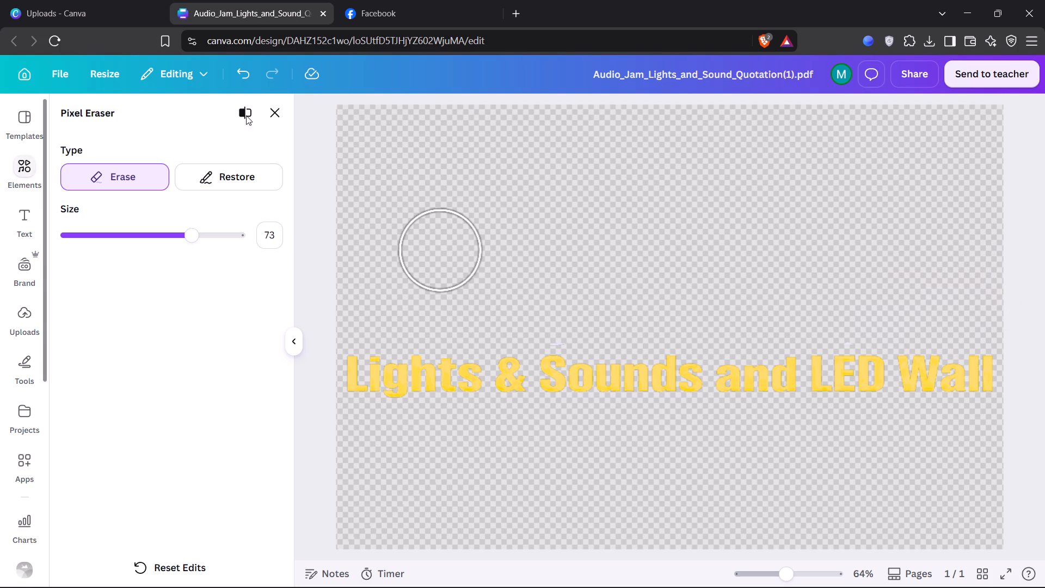
click(271, 115)
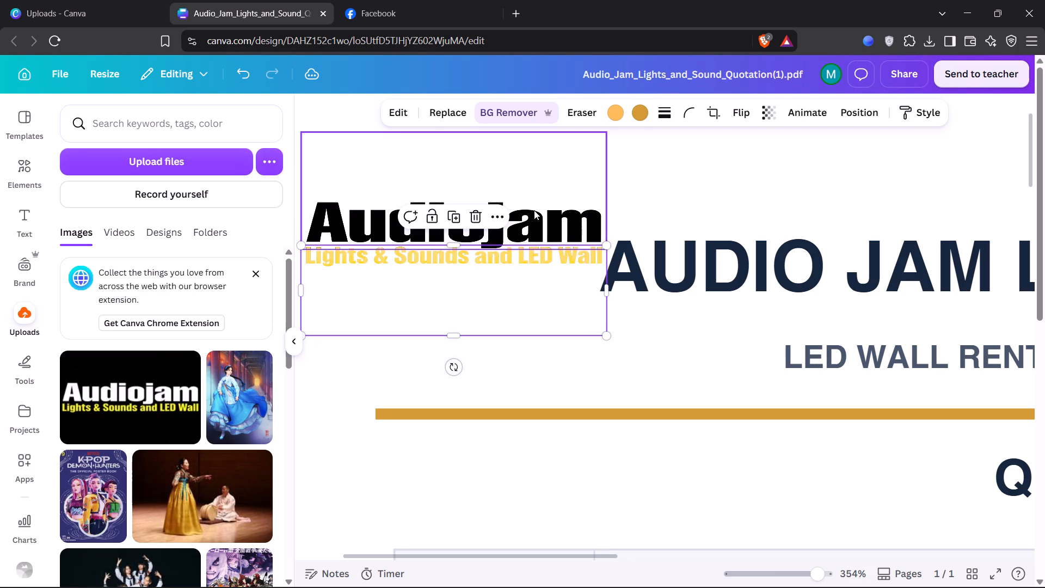
Group the black "Audiojam" image with the tagline image.
shift+click(534, 210)
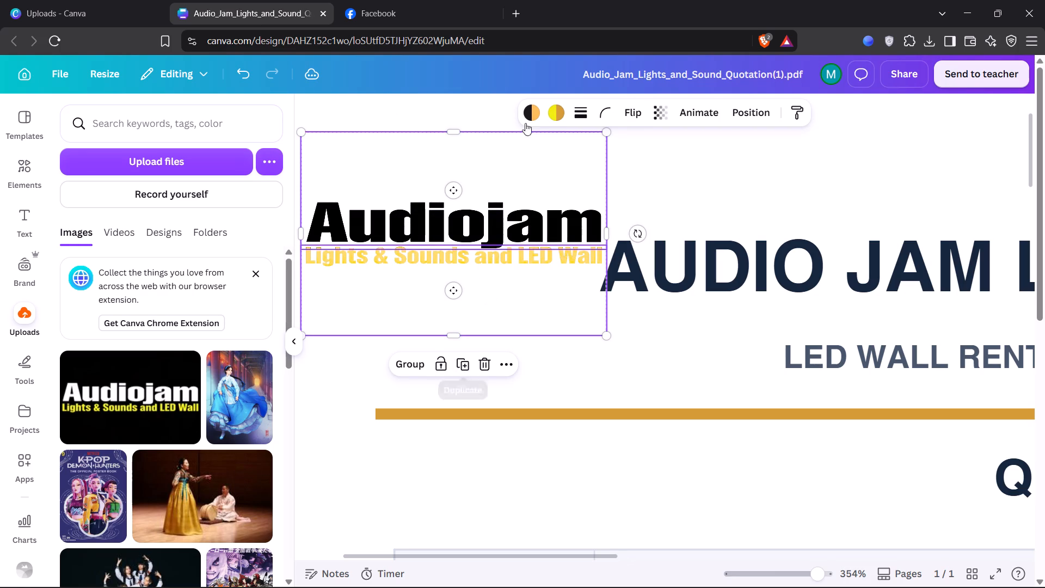
click(421, 369)
Delete the "AUDIO JAM LIGHTS AND SOUND" heading together with its "LED WALL RENTAL AND EQUIPMENT PACKAGE" subtitle.
ctrl+scroll(506, 302, down, 4)
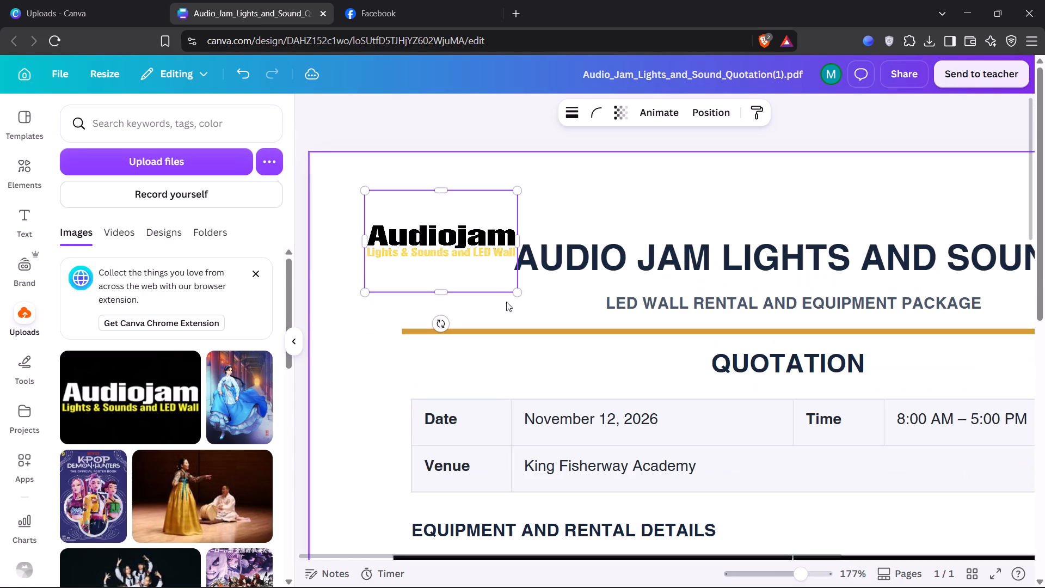
ctrl+scroll(662, 175, down, 3)
click(675, 215)
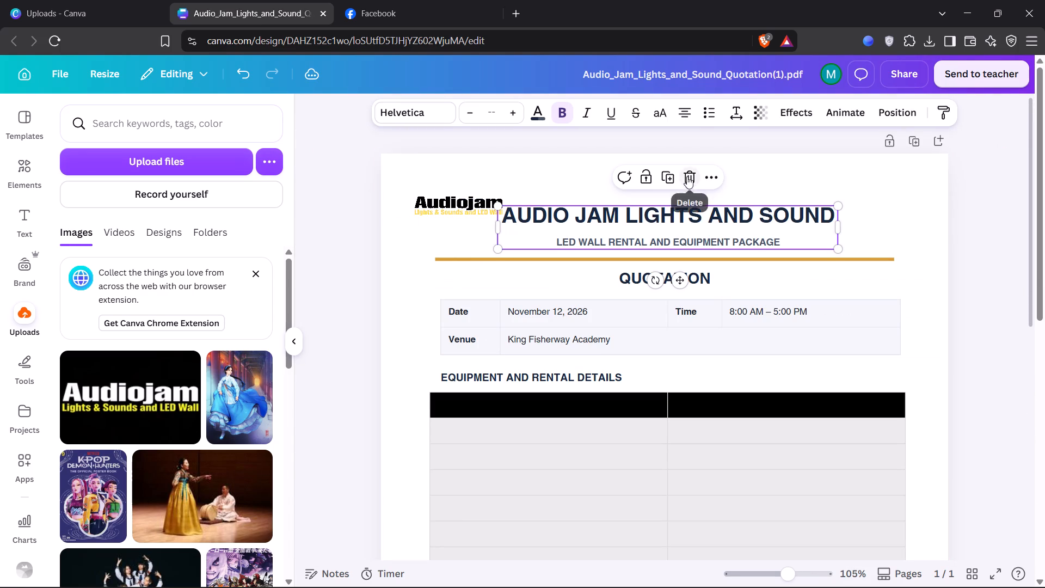
click(687, 176)
Enlarge the grouped Audiojam logo and centre it above the divider line in place of the old heading.
click(484, 199)
drag(507, 176, 608, 117)
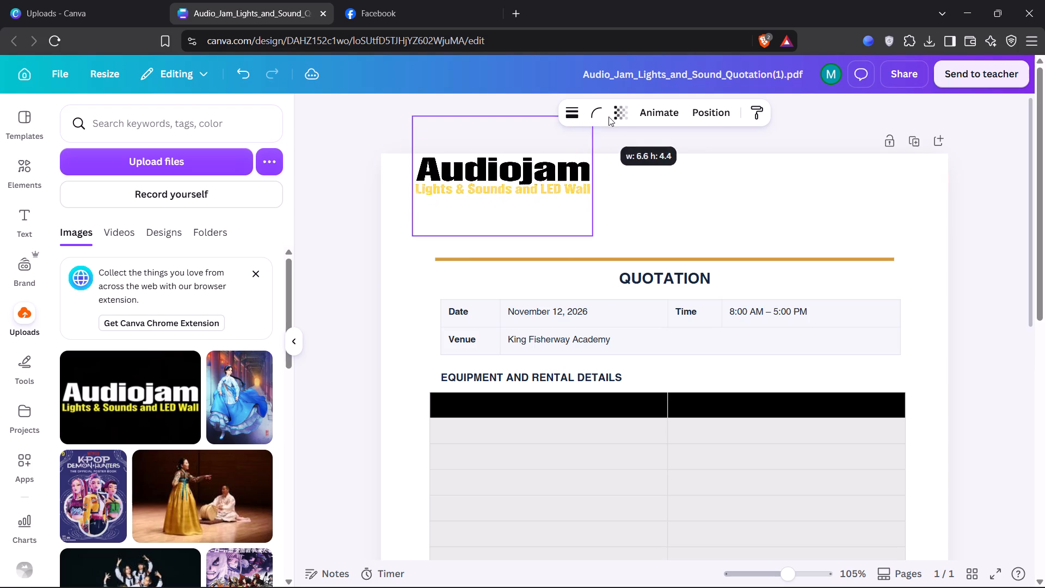
drag(608, 117, 649, 99)
drag(618, 167, 764, 226)
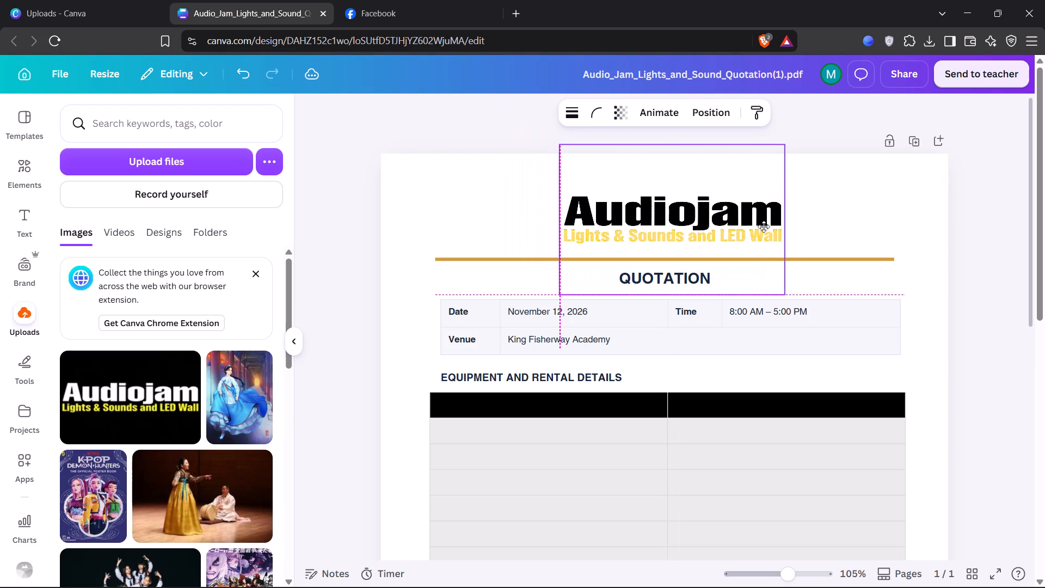
drag(764, 226, 760, 218)
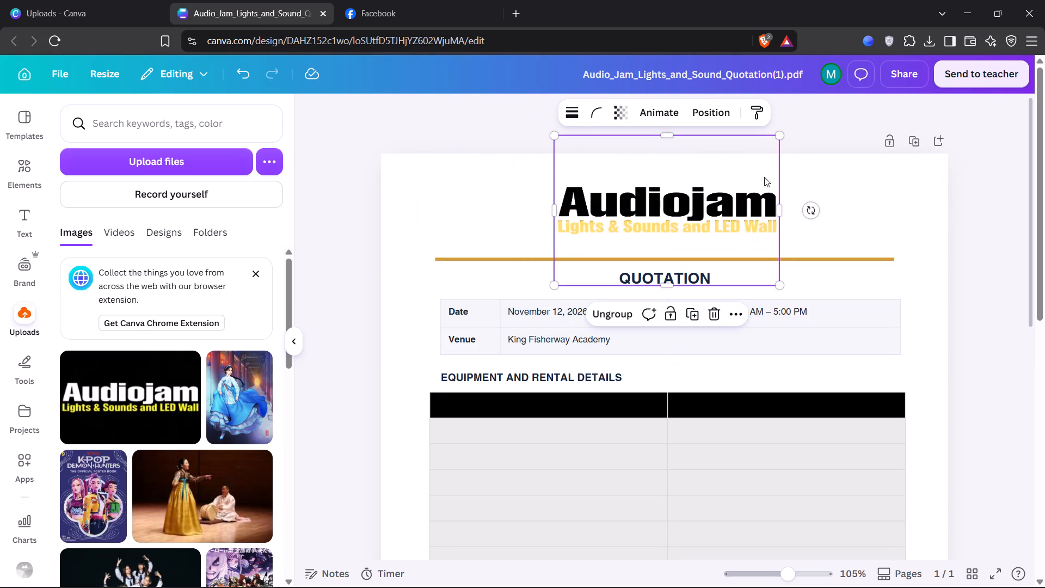
drag(776, 137, 790, 120)
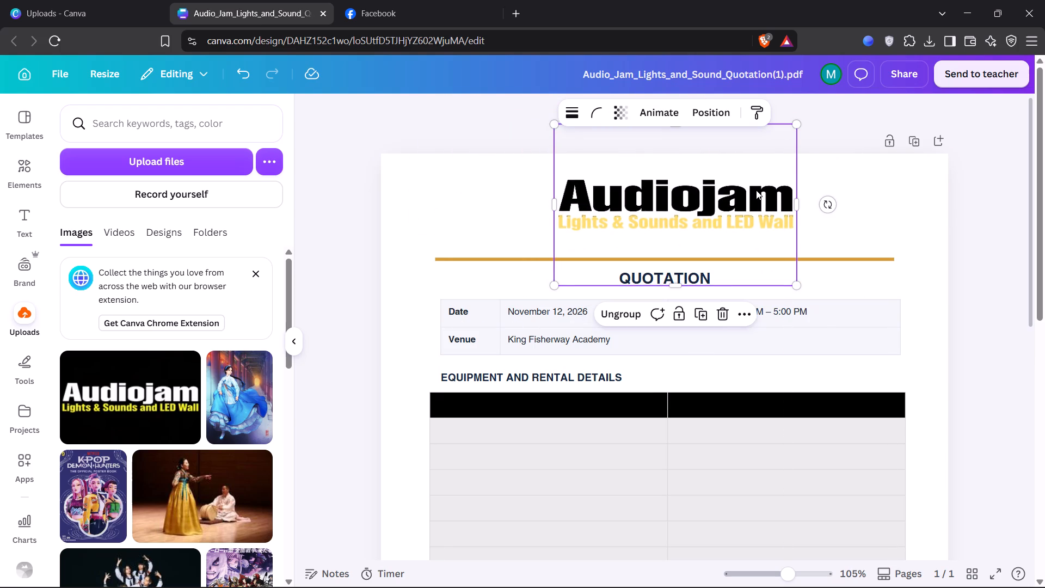
drag(756, 190, 751, 202)
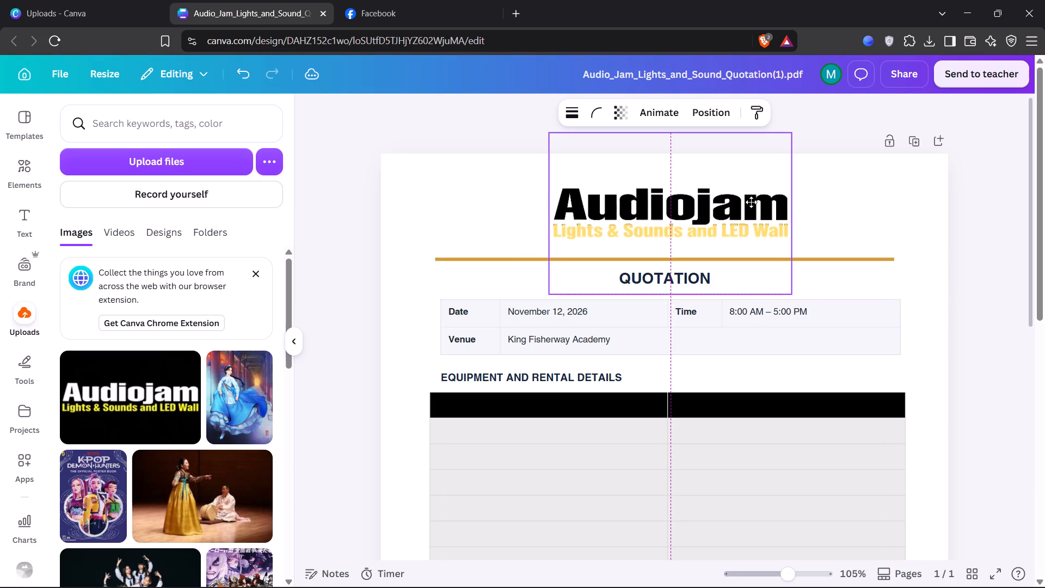
drag(751, 202, 751, 198)
click(890, 208)
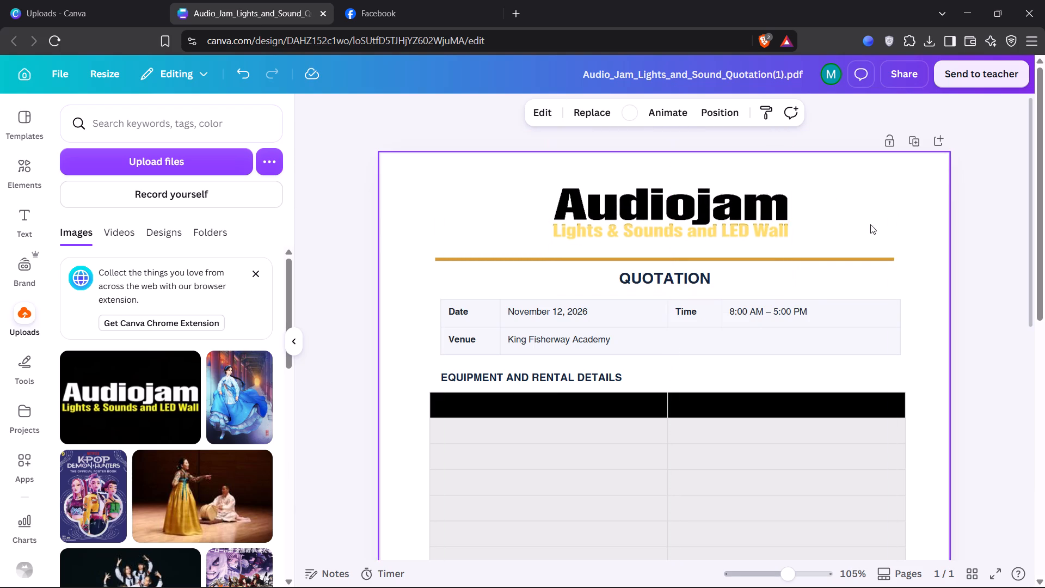
Try black on the divider line below the logo, and settle on the light yellow sampled from the logo's tagline.
click(796, 259)
click(568, 115)
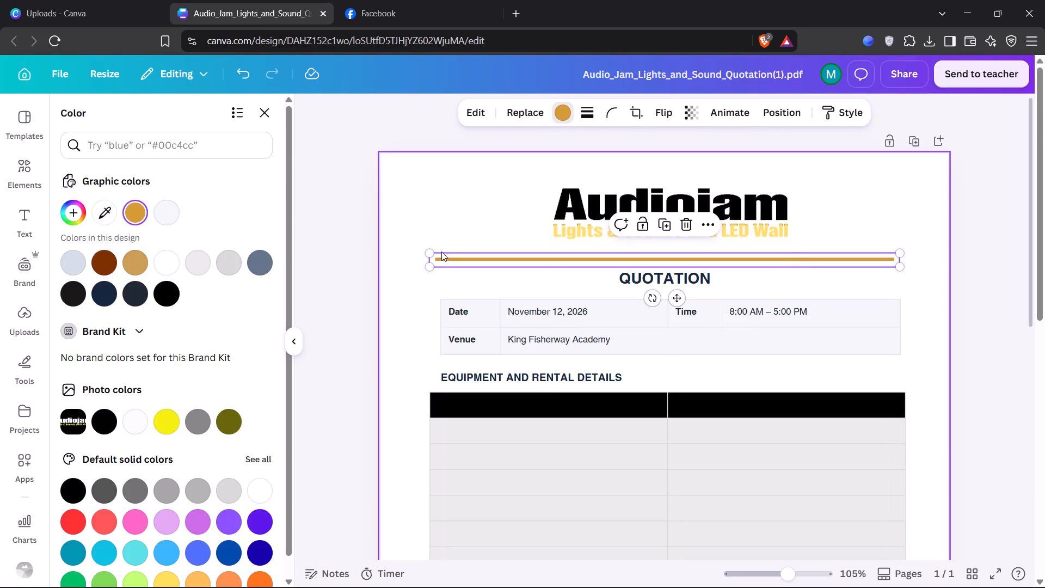
click(171, 307)
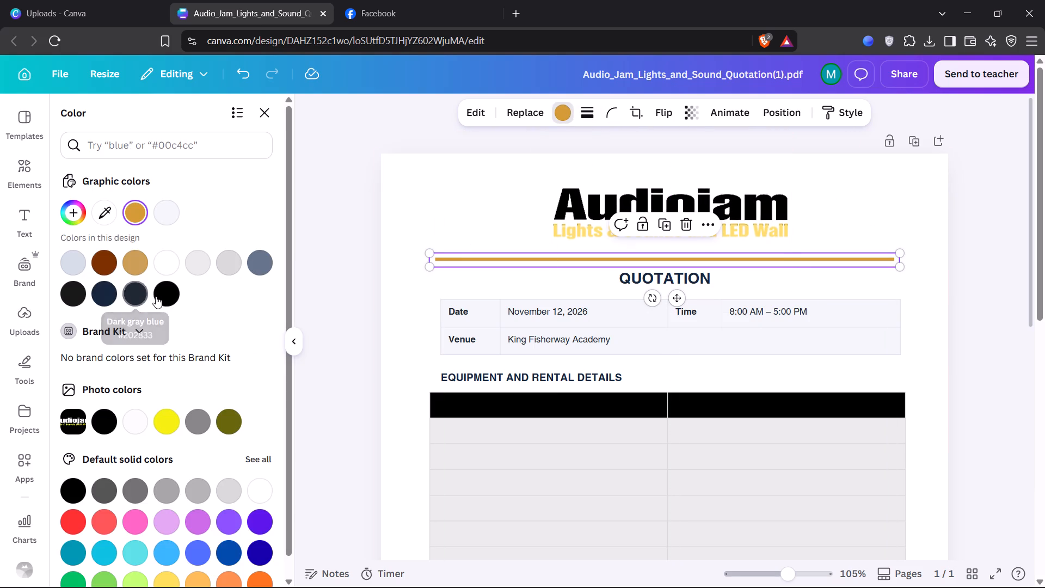
click(156, 296)
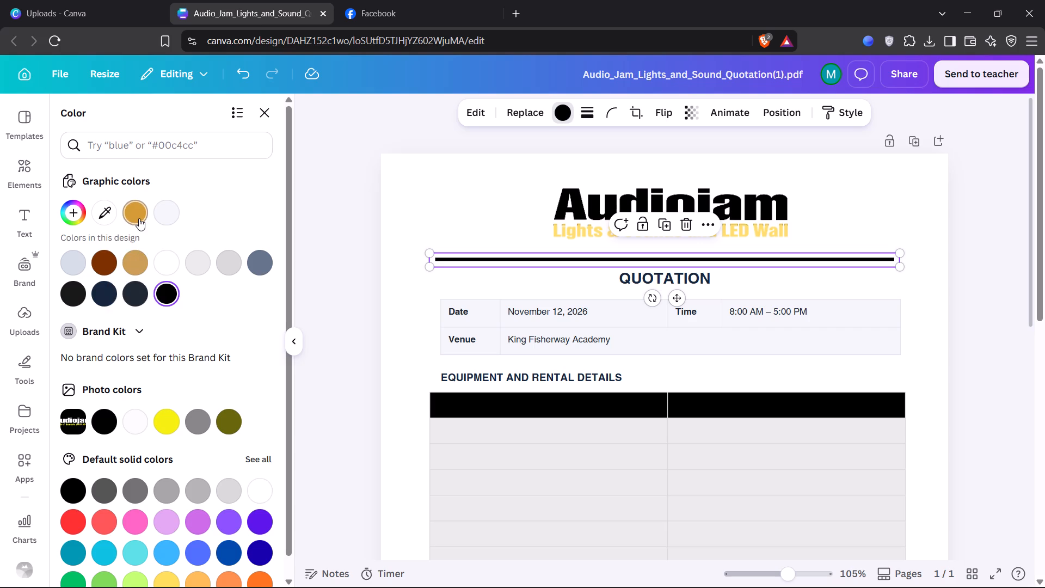
click(111, 207)
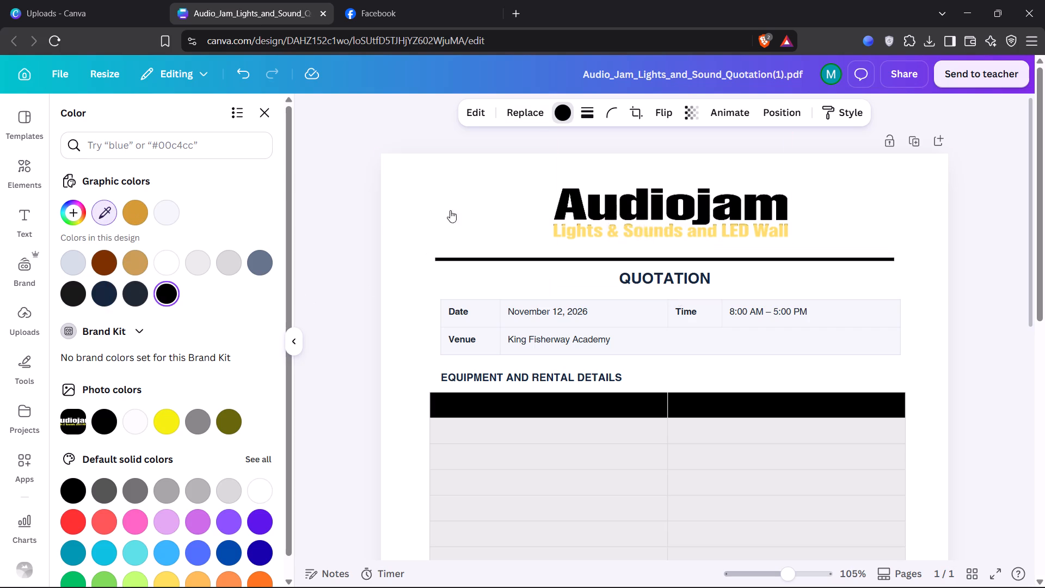
click(641, 234)
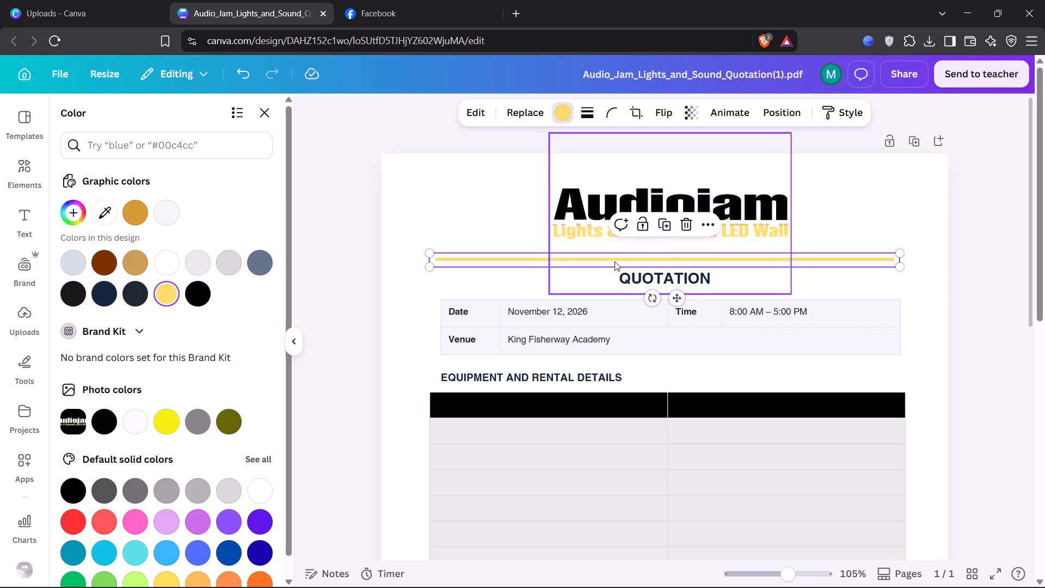
Fill both header cells of the equipment table, A1 and B1, with the tagline's light yellow.
click(515, 404)
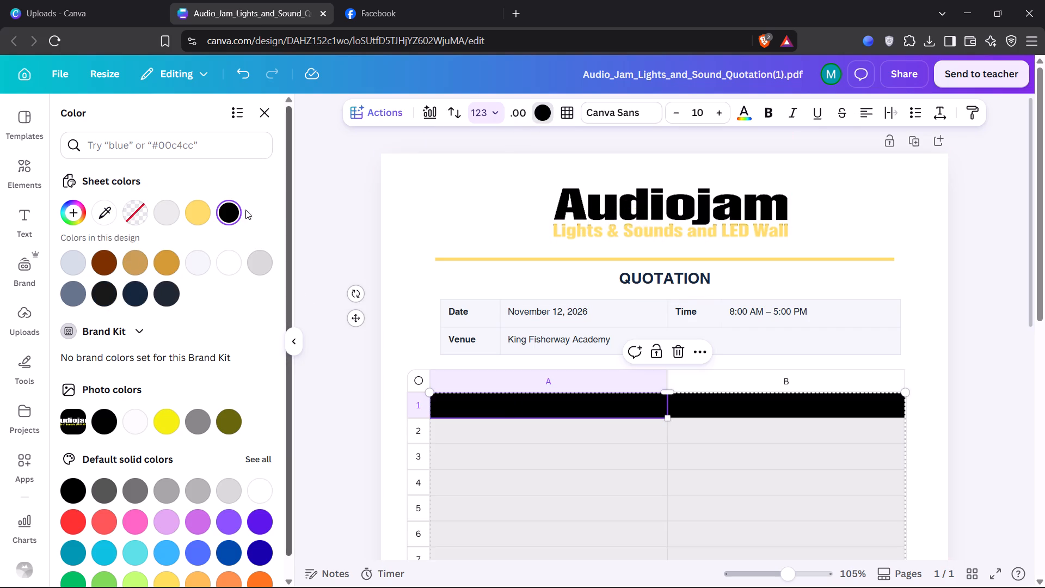
click(206, 217)
click(691, 408)
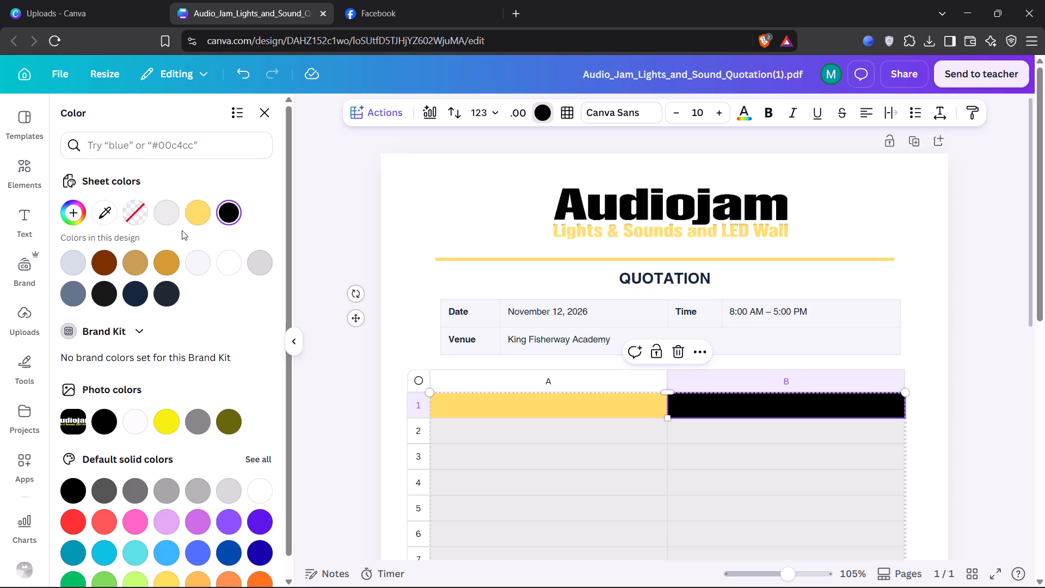
click(199, 213)
click(459, 210)
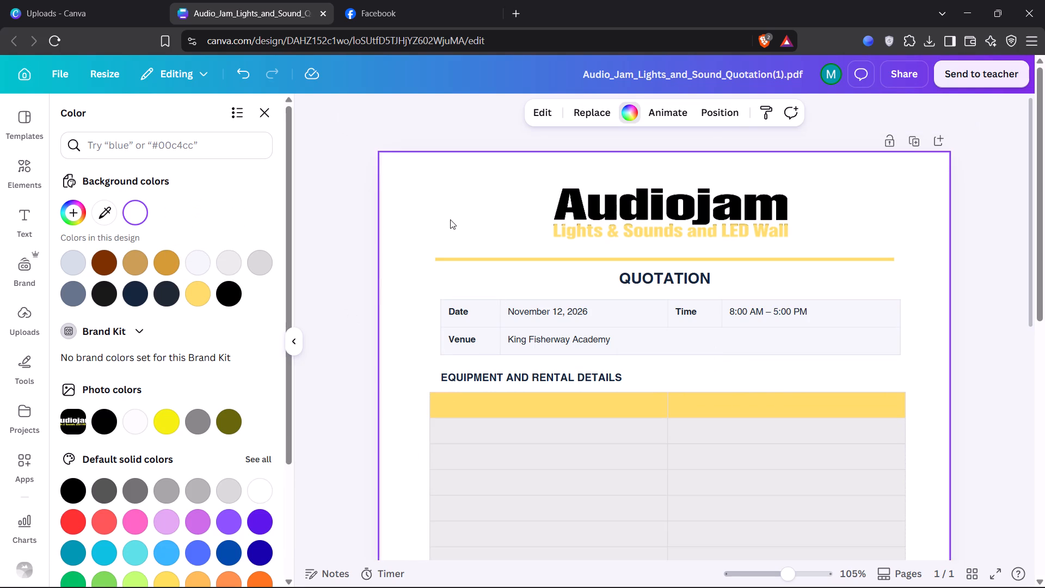
Open the "November 12, 2026" date text in the event details for editing.
scroll(490, 262, down, 2)
click(565, 172)
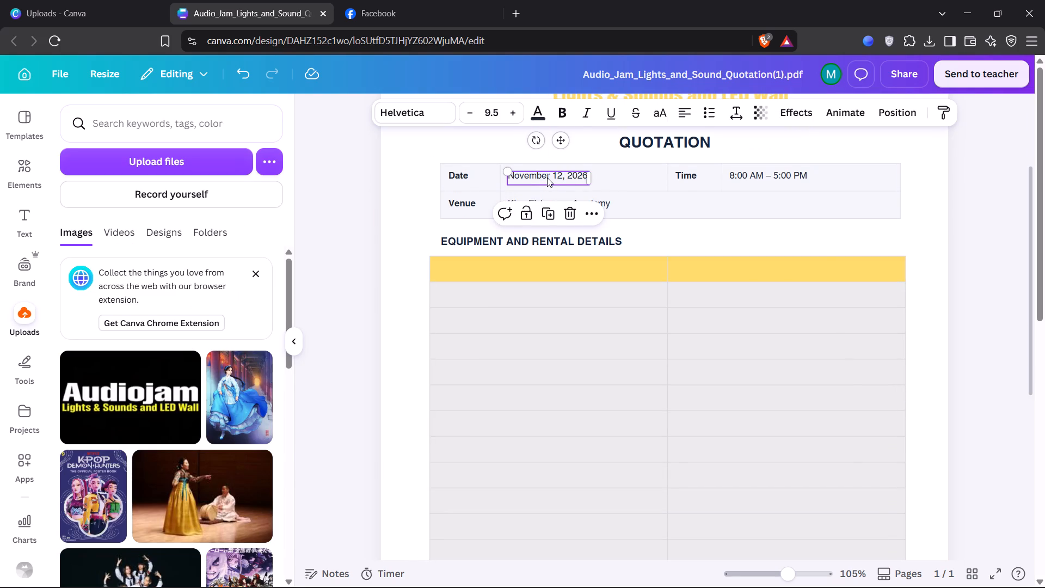
double_click(547, 177)
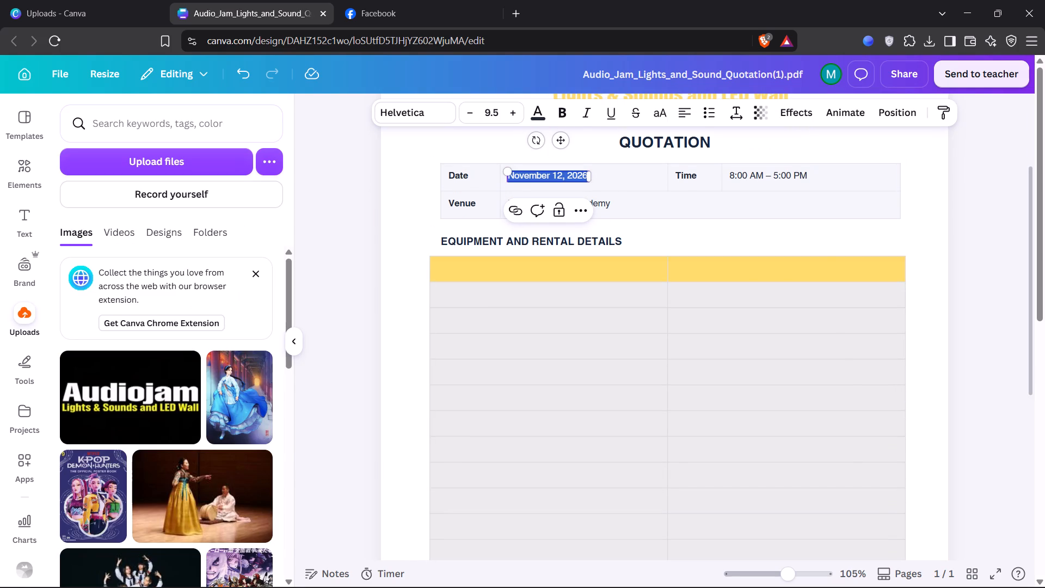
Browse the form elements, including the full Business category, for a layout suited to the quotation's event details.
click(32, 164)
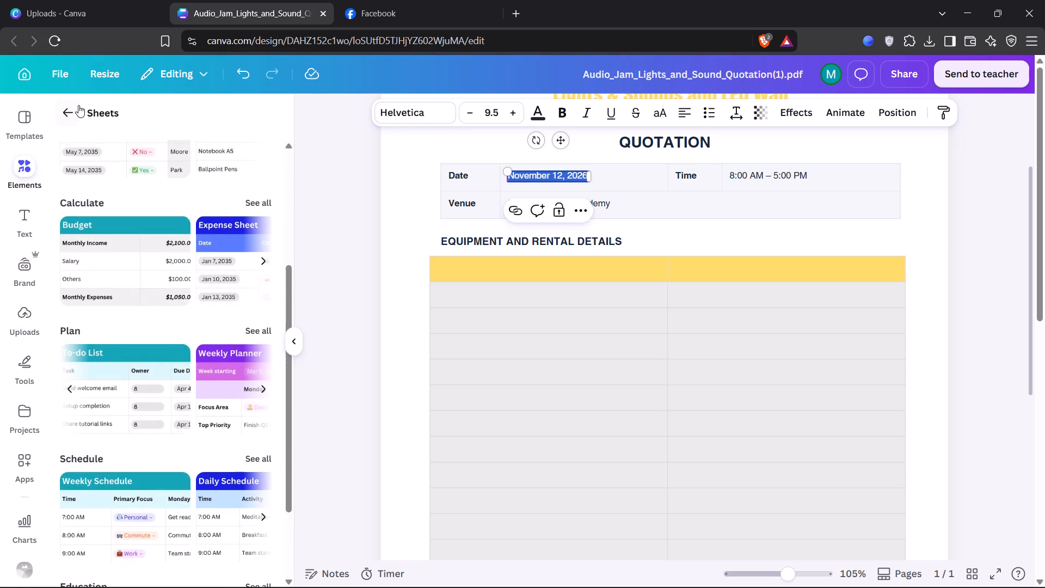
click(70, 112)
scroll(173, 314, down, 2)
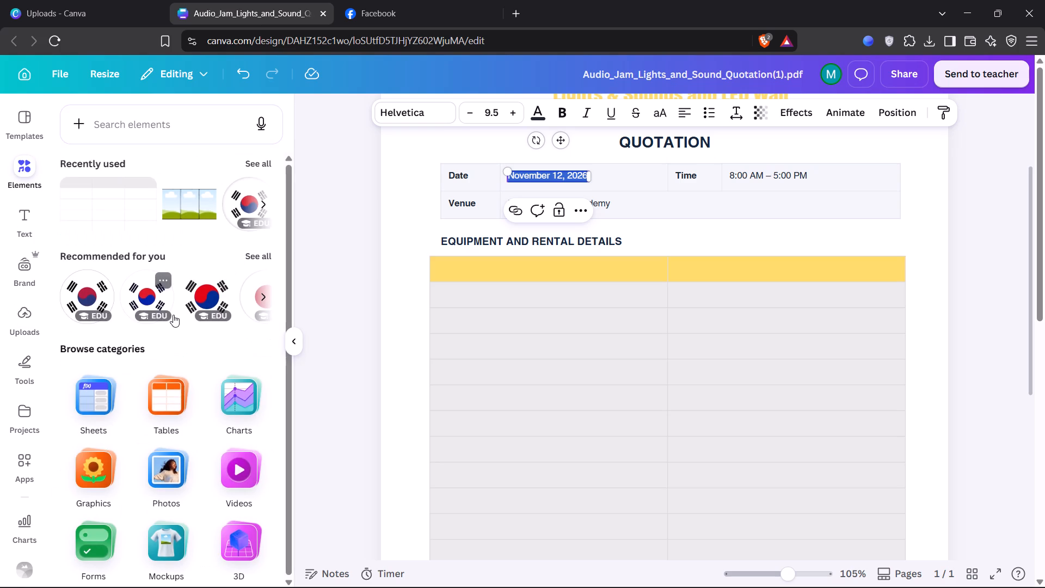
click(89, 535)
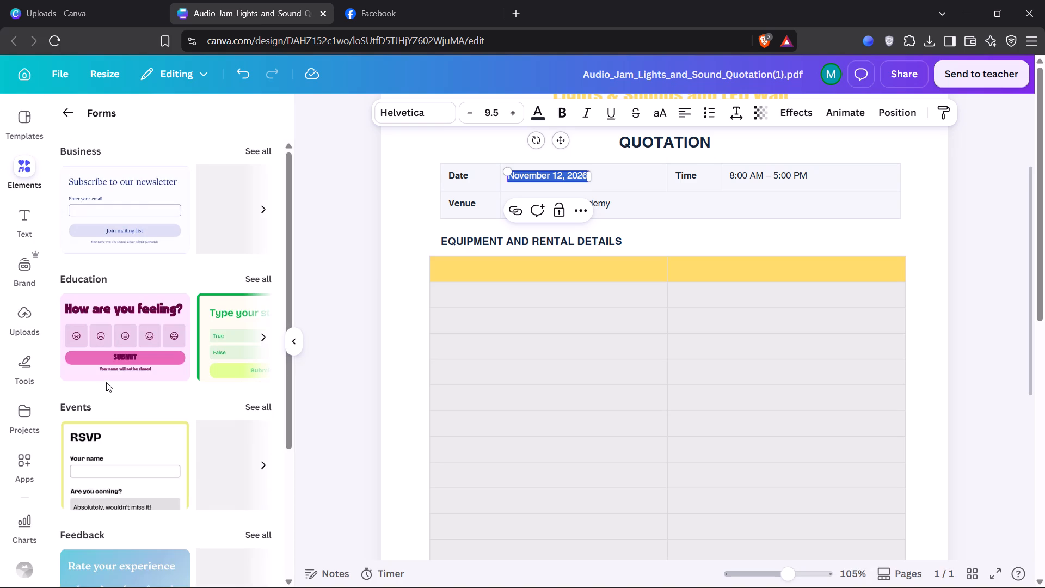
scroll(169, 420, down, 1)
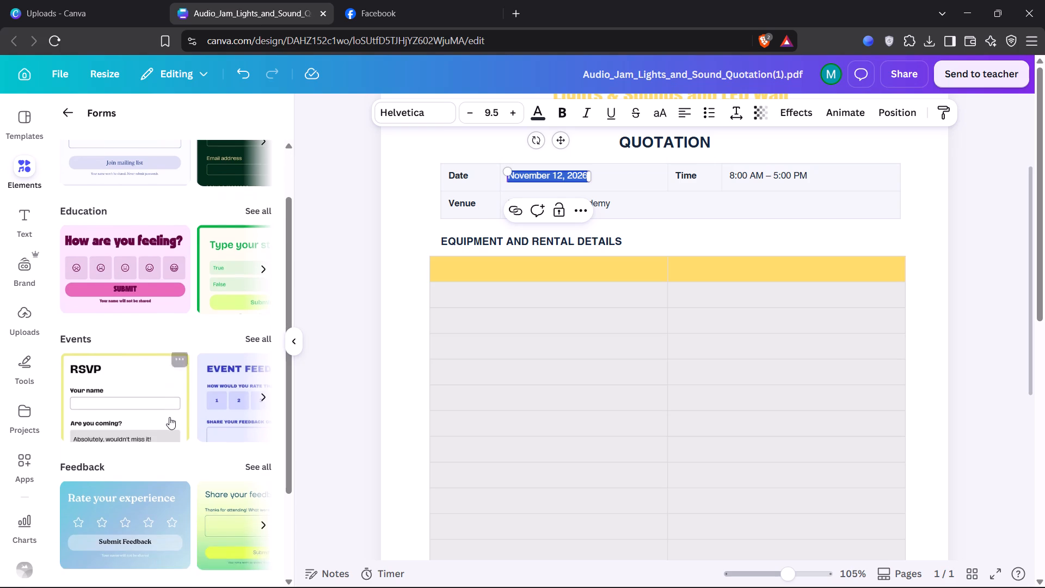
scroll(171, 413, down, 1)
scroll(174, 407, up, 5)
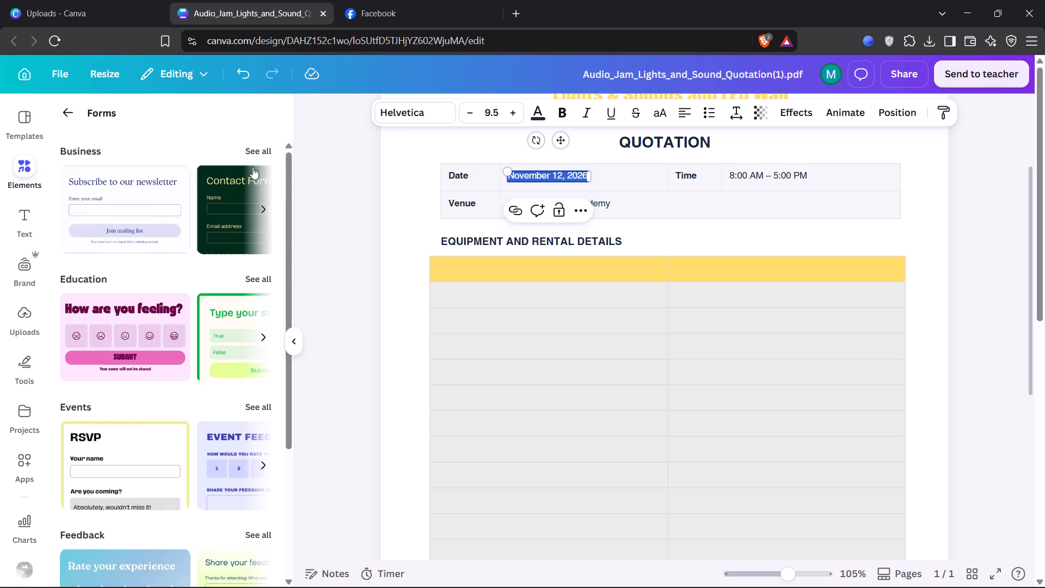
click(256, 148)
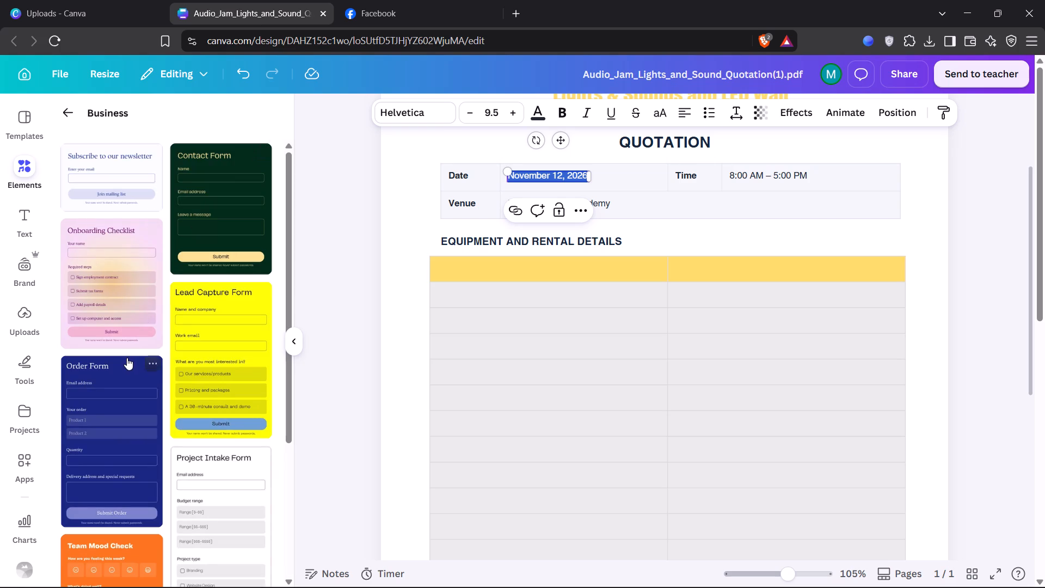
scroll(127, 358, down, 4)
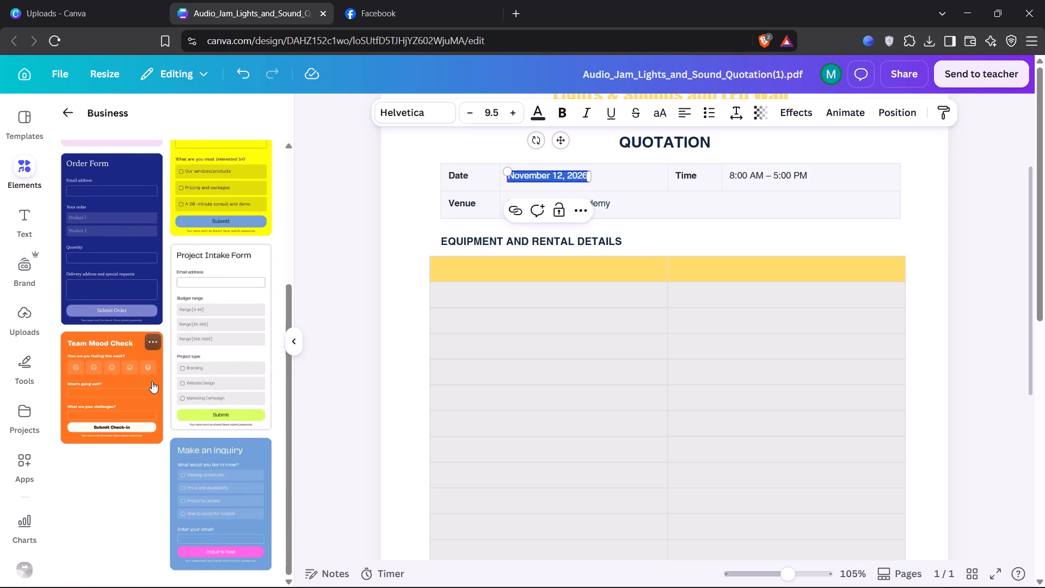
click(71, 113)
scroll(146, 404, down, 5)
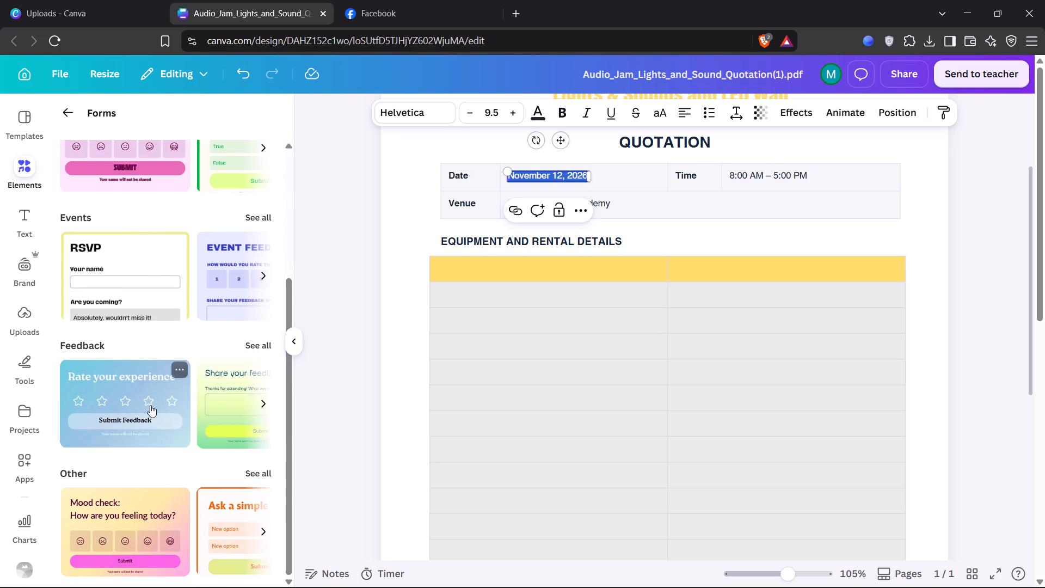
scroll(59, 289, up, 4)
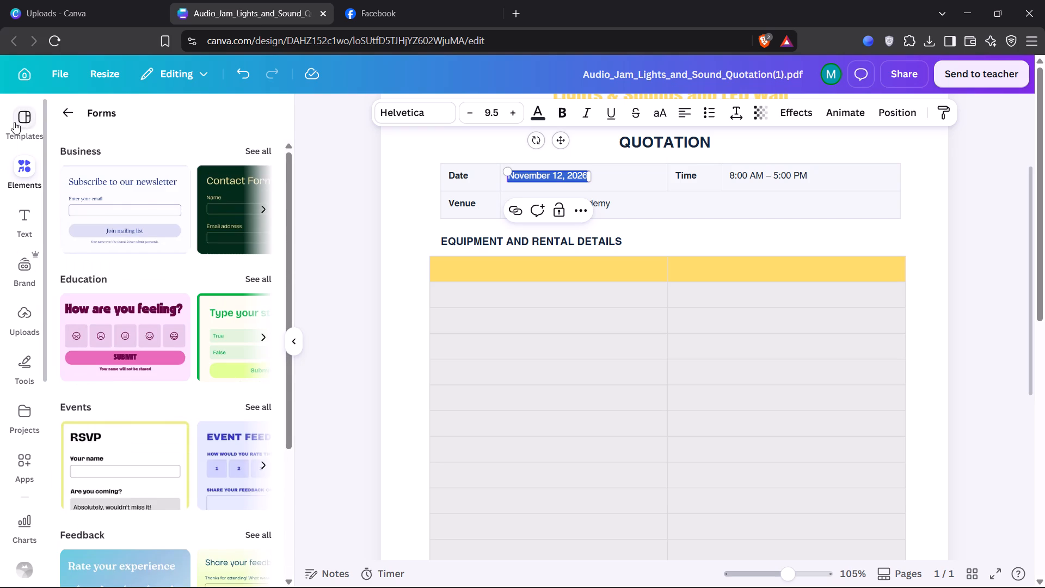
Search the elements for "date and time", look through the results including the Charts category, and clear the search.
click(30, 207)
click(17, 130)
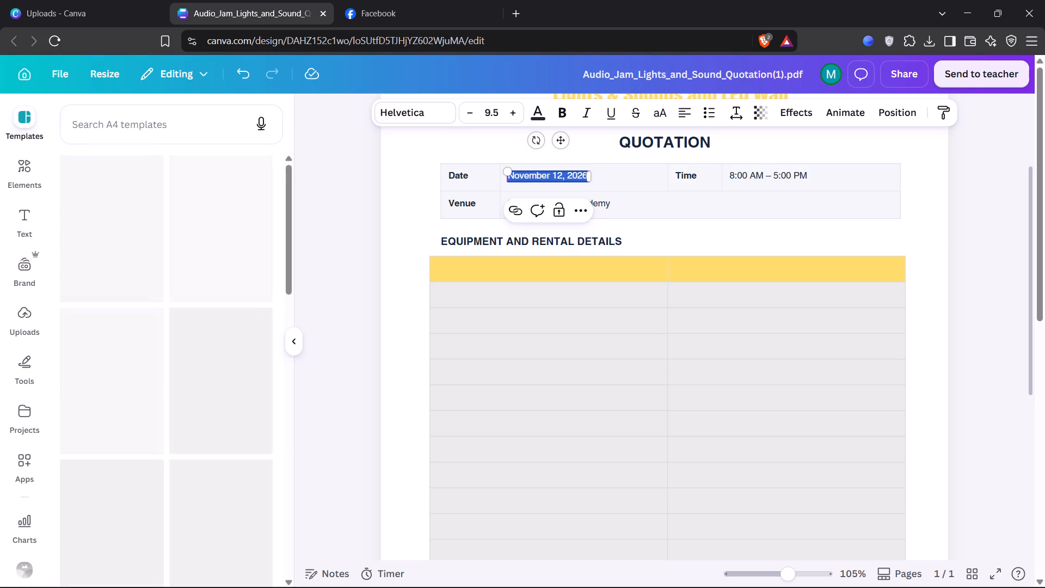
click(23, 171)
click(55, 116)
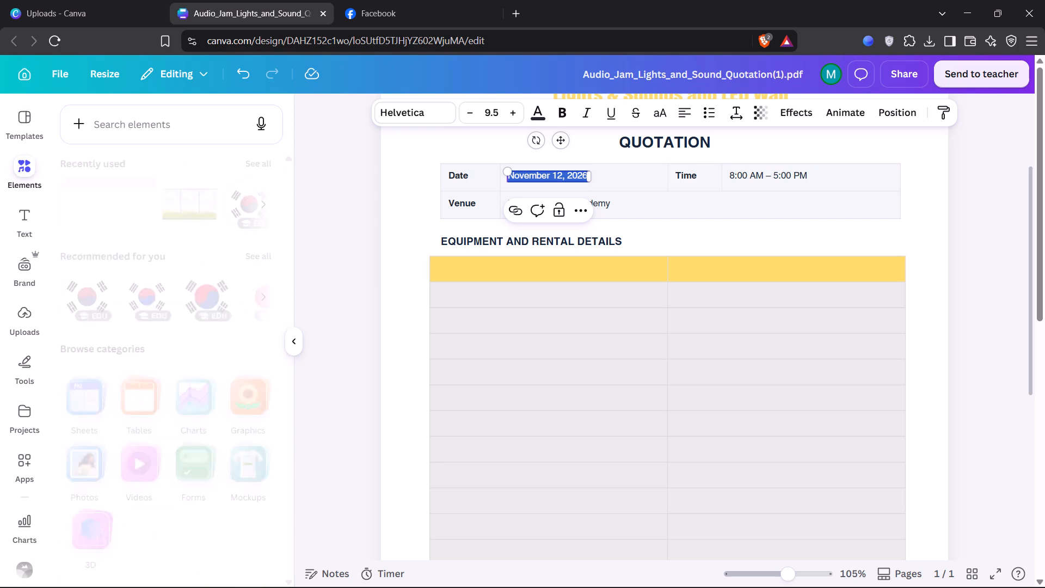
click(103, 111)
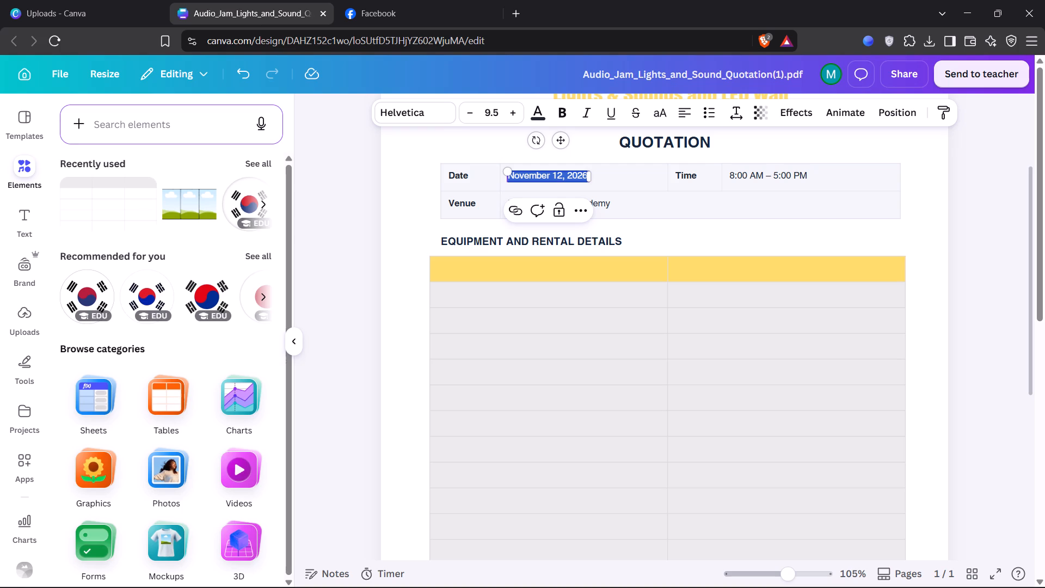
click(152, 120)
text(date)
key(space)
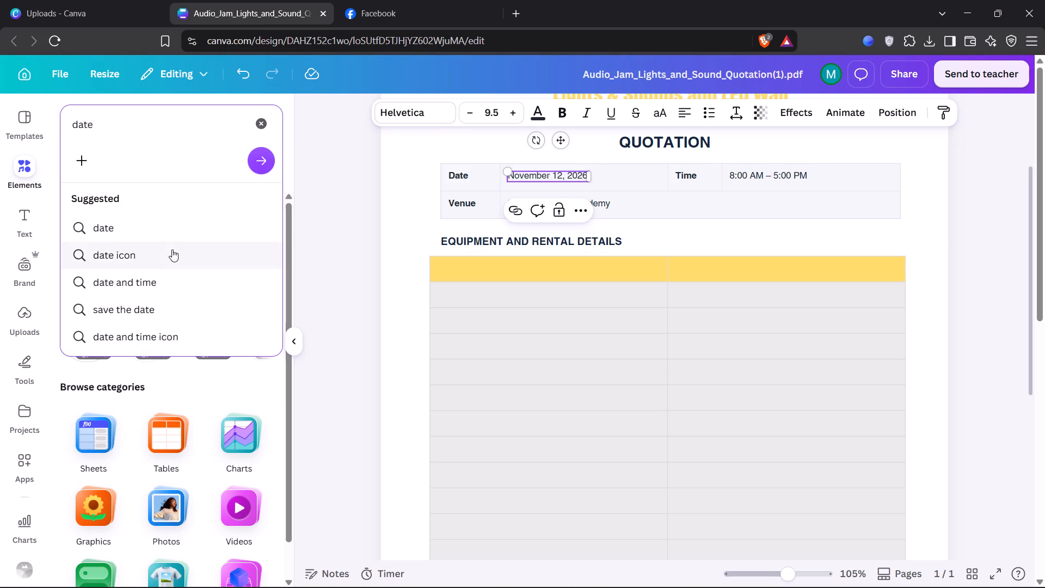
click(170, 275)
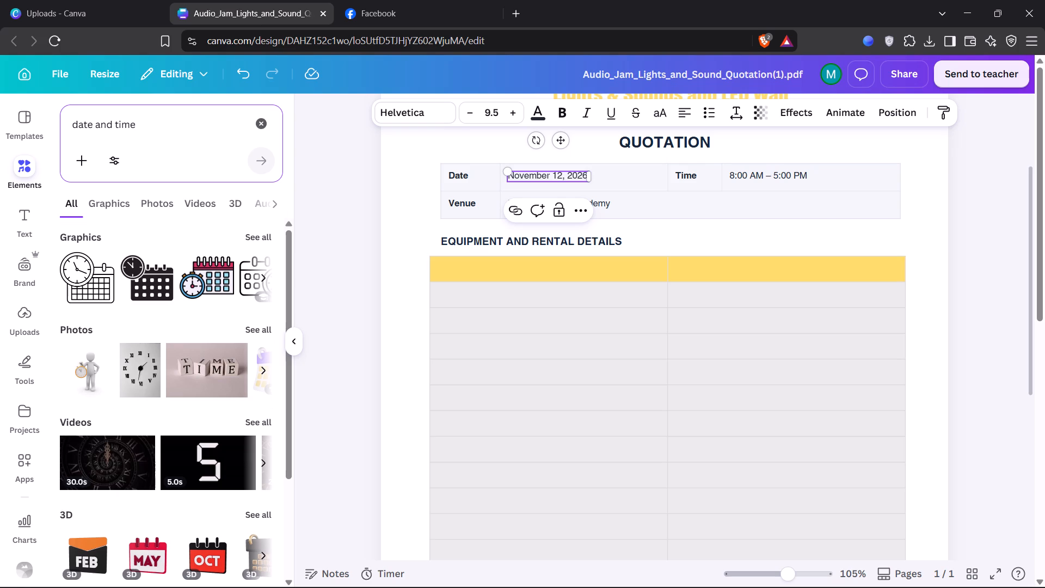
scroll(109, 425, down, 6)
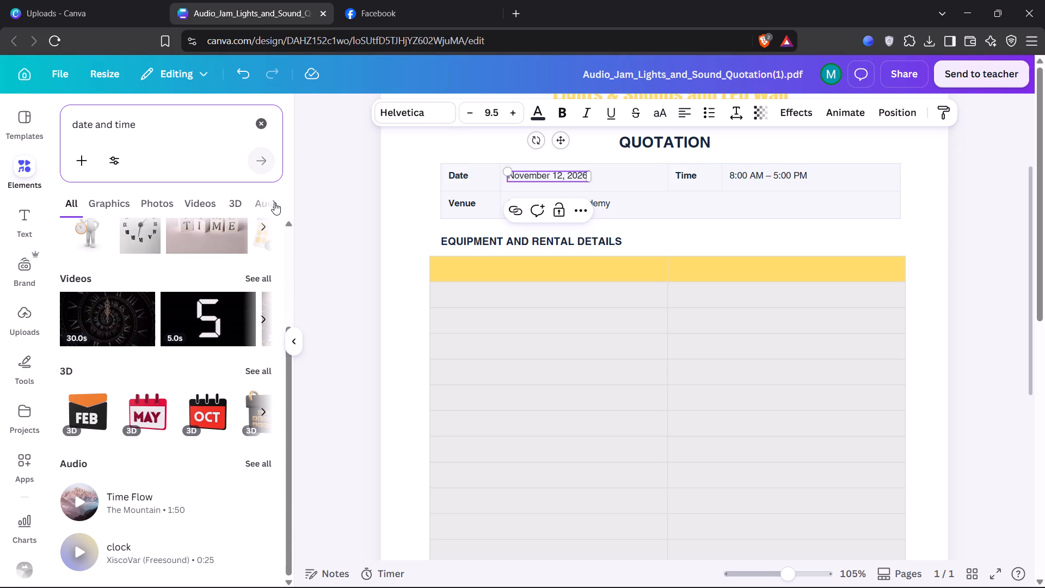
click(276, 203)
click(276, 203)
click(276, 203)
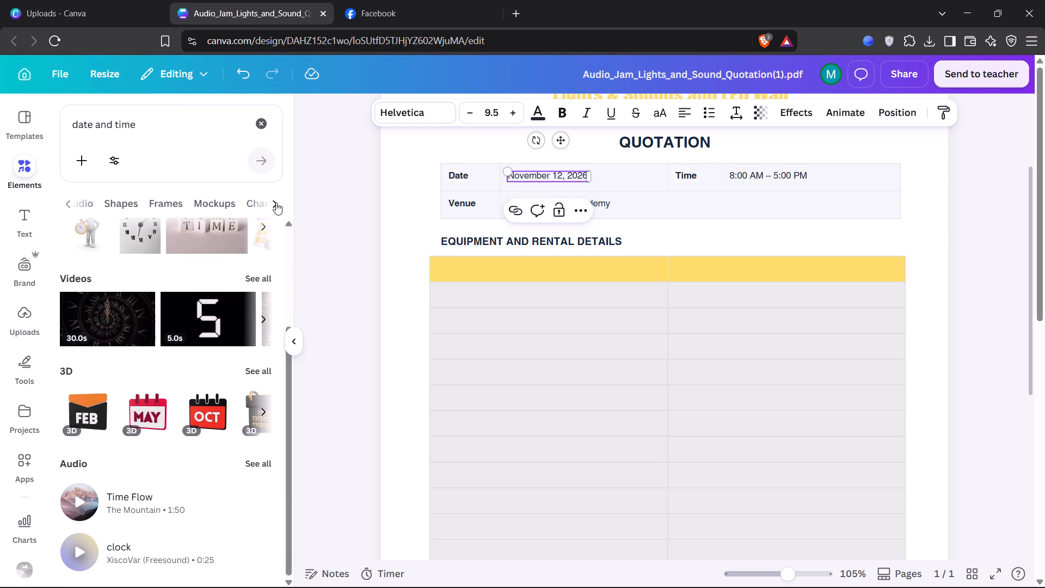
click(264, 209)
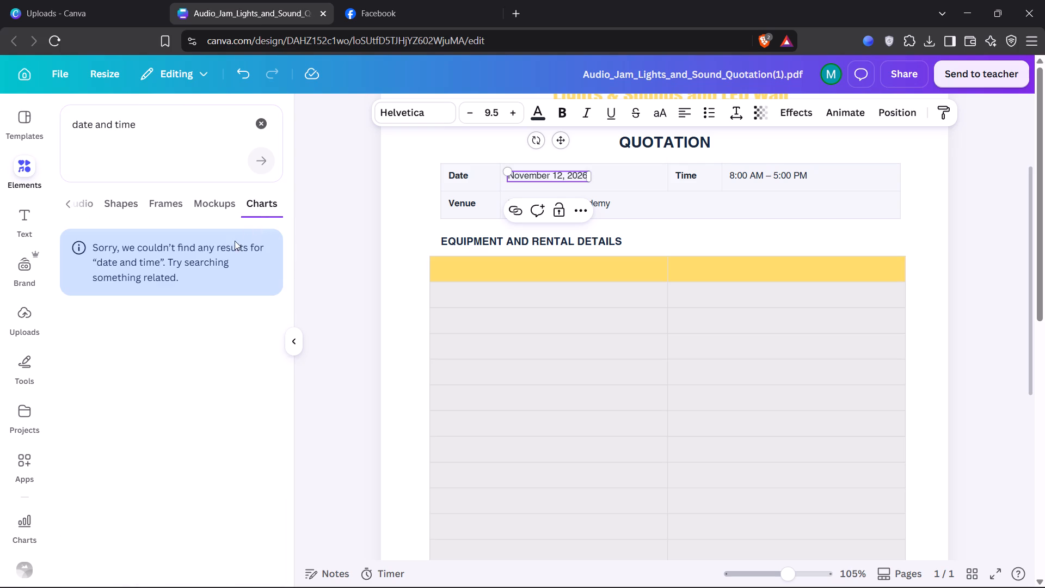
click(261, 128)
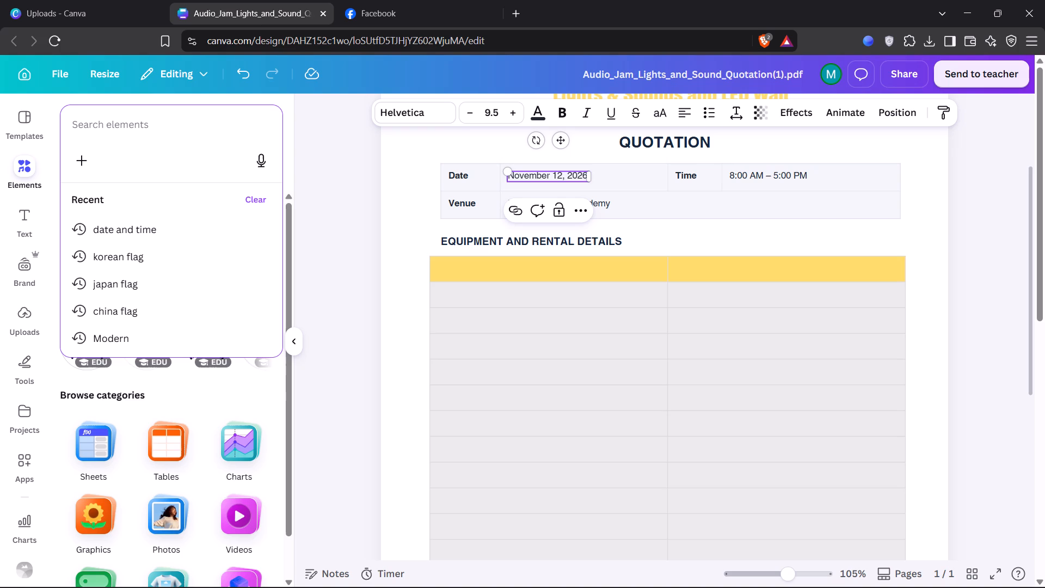
click(220, 119)
Look through the text styles, dynamic text, text apps and Brand Kit options for something usable for the date.
click(36, 234)
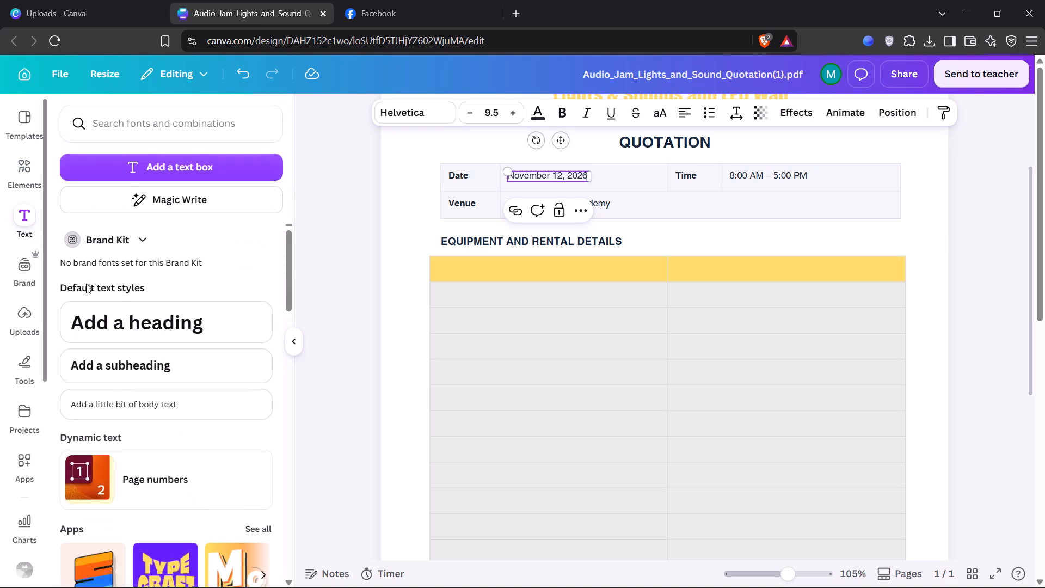
scroll(87, 284, down, 5)
scroll(111, 426, down, 5)
scroll(111, 426, up, 9)
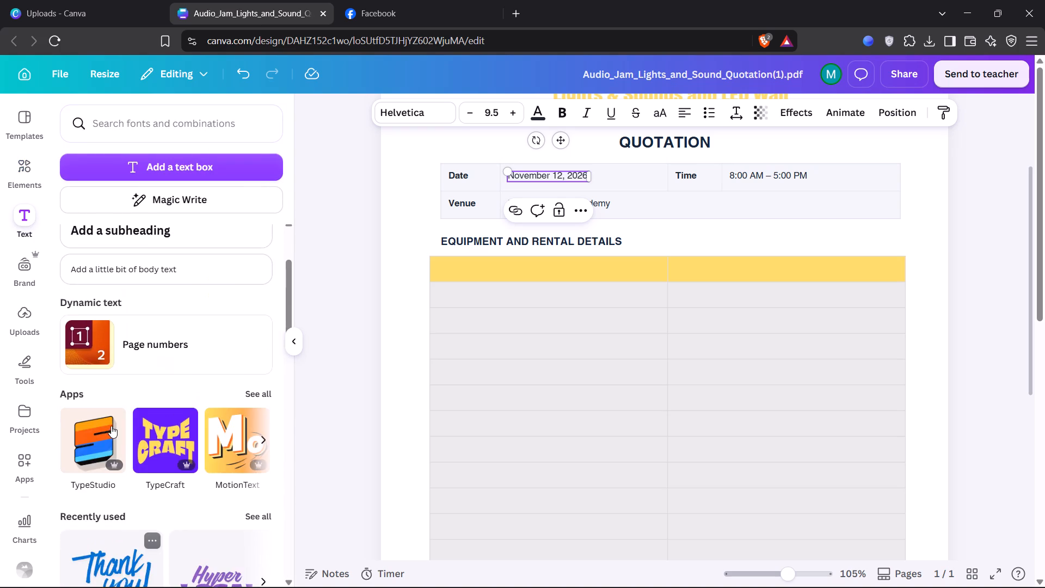
scroll(111, 426, up, 5)
click(137, 240)
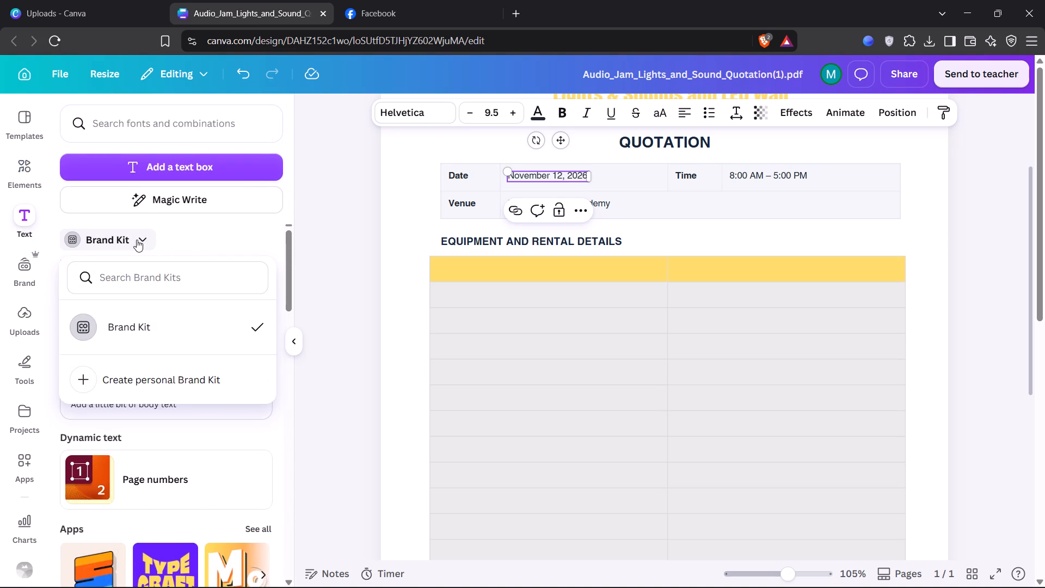
click(137, 240)
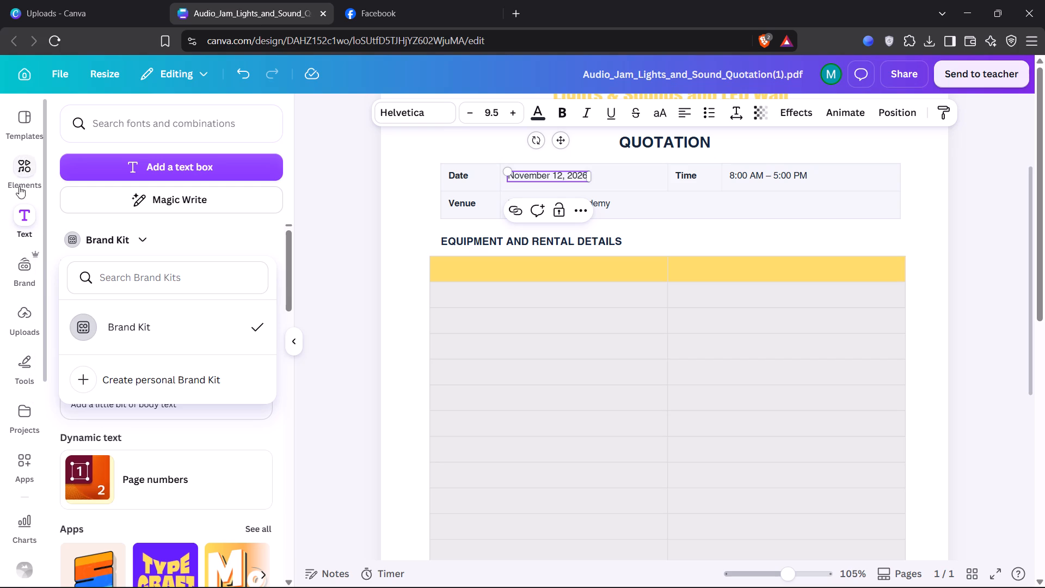
Browse the form elements again, examining the Education, Events and Other form designs.
click(20, 170)
scroll(139, 312, down, 3)
scroll(161, 452, down, 2)
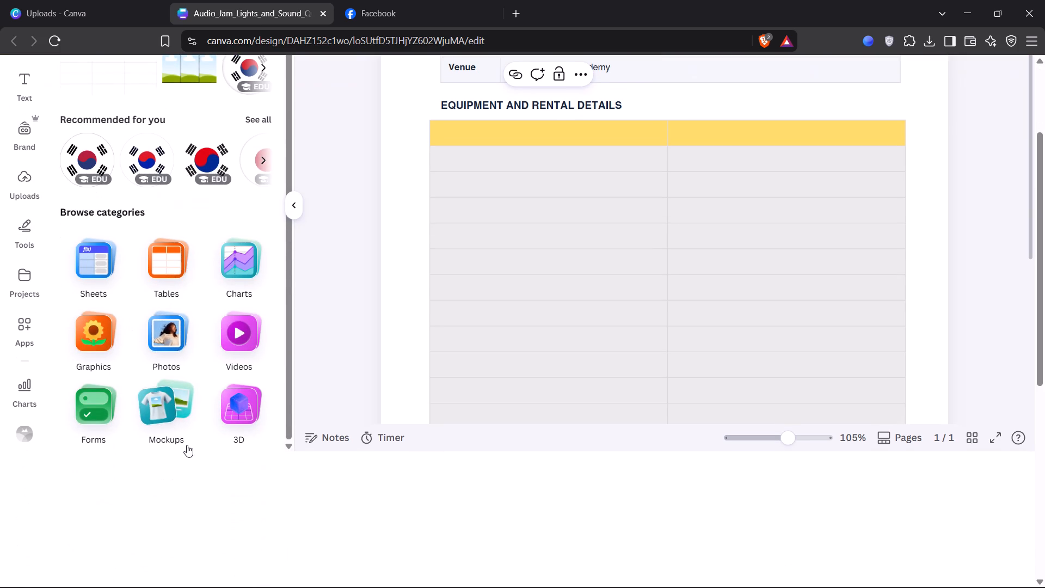
scroll(464, 341, up, 3)
scroll(452, 477, up, 3)
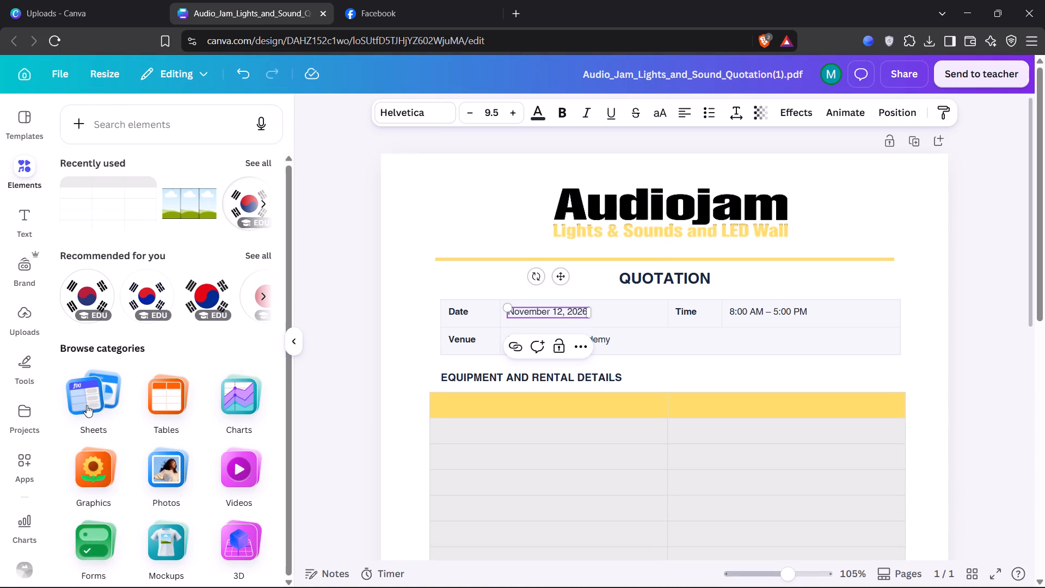
click(101, 549)
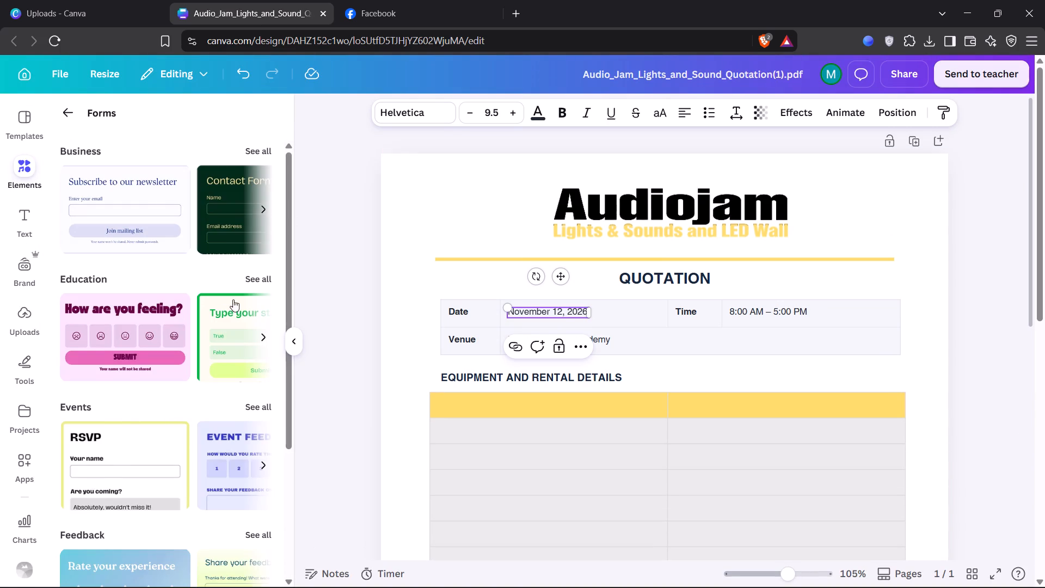
click(269, 338)
click(269, 338)
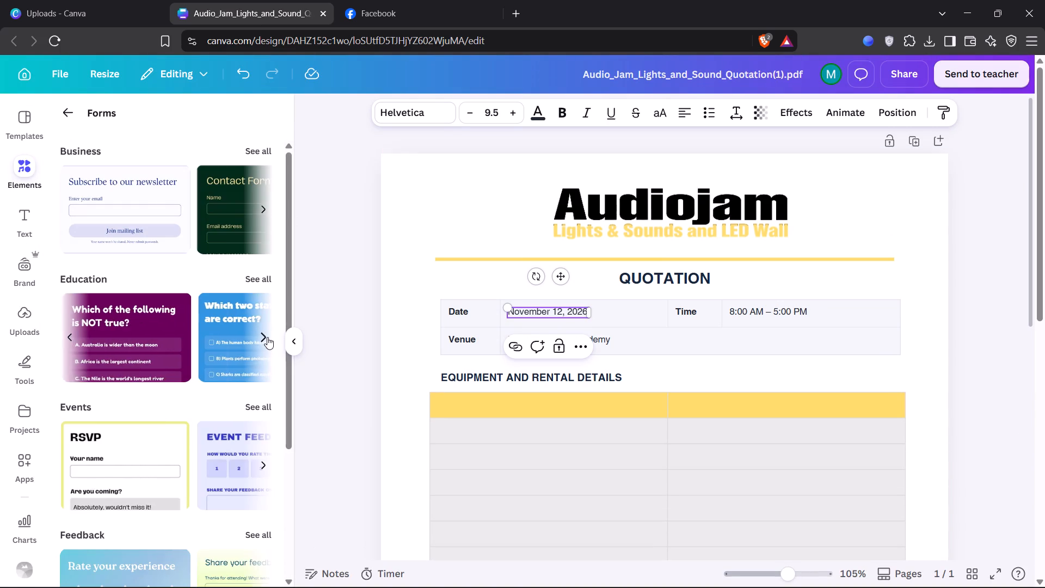
click(267, 336)
scroll(267, 336, down, 1)
click(263, 401)
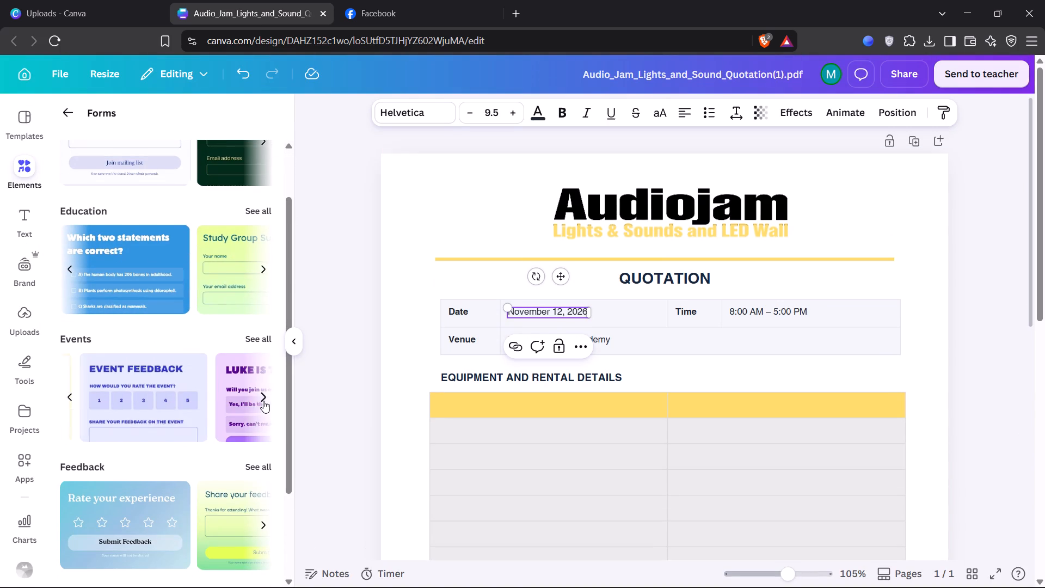
click(265, 400)
click(265, 400)
click(266, 398)
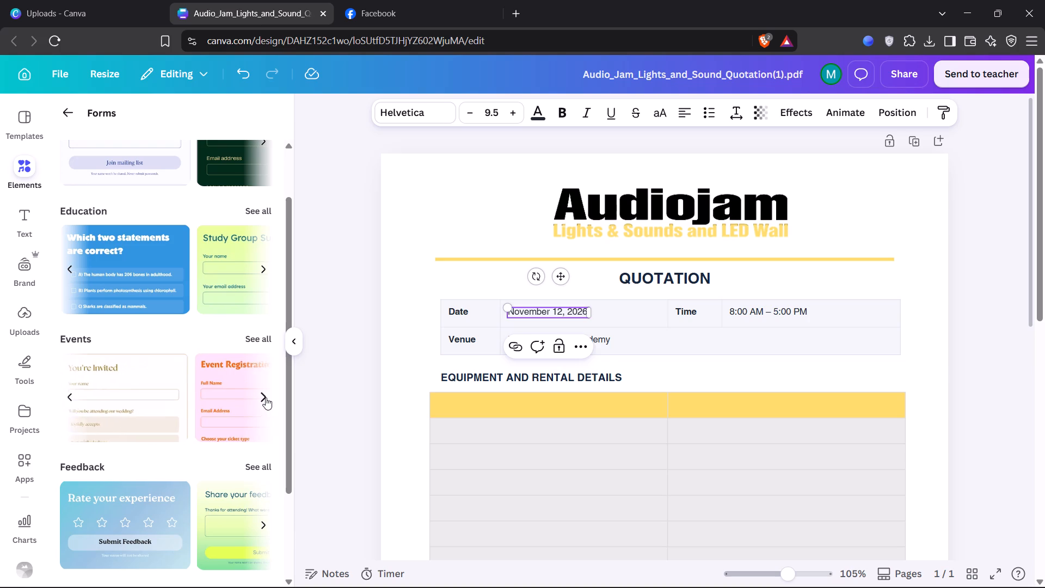
double_click(266, 397)
scroll(261, 396, down, 3)
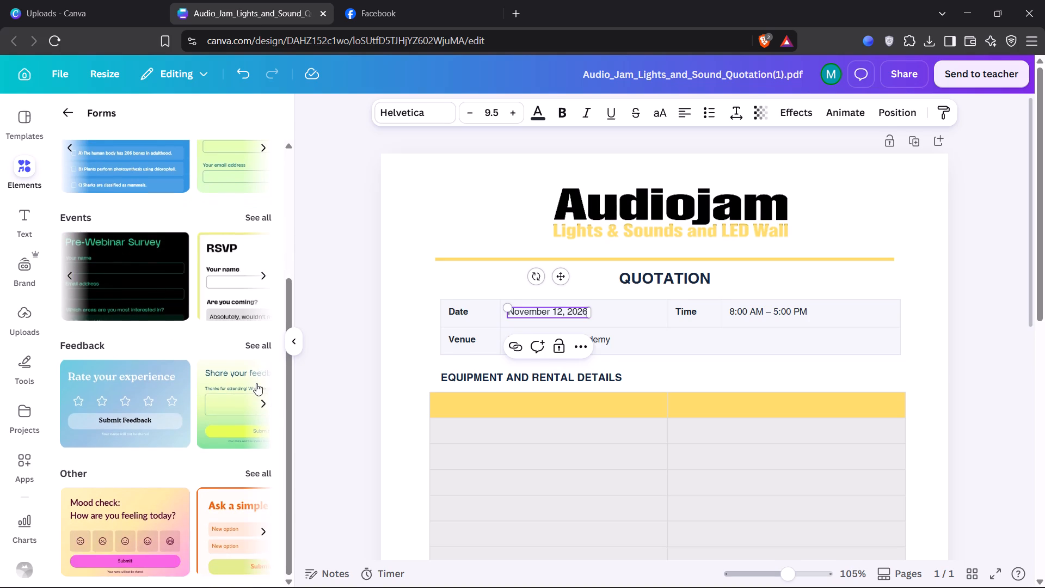
scroll(256, 383, down, 1)
click(267, 458)
click(266, 458)
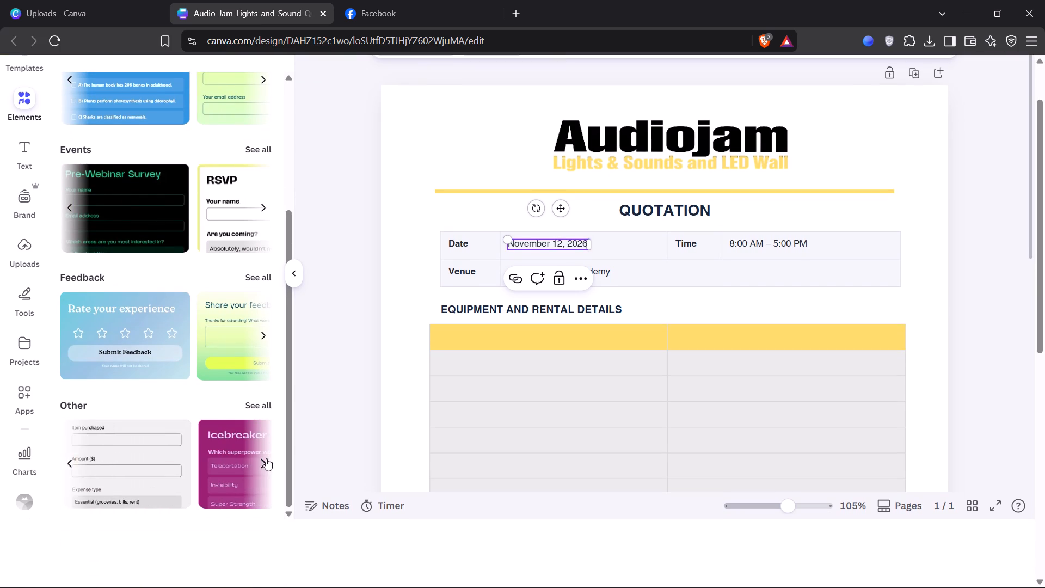
click(266, 458)
click(266, 458)
click(266, 458)
click(266, 458)
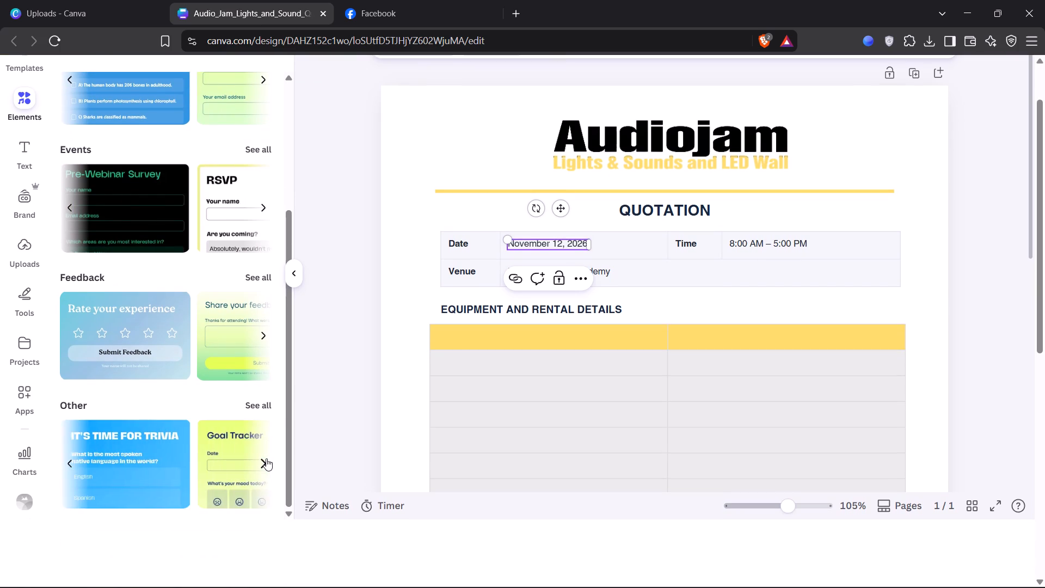
double_click(266, 458)
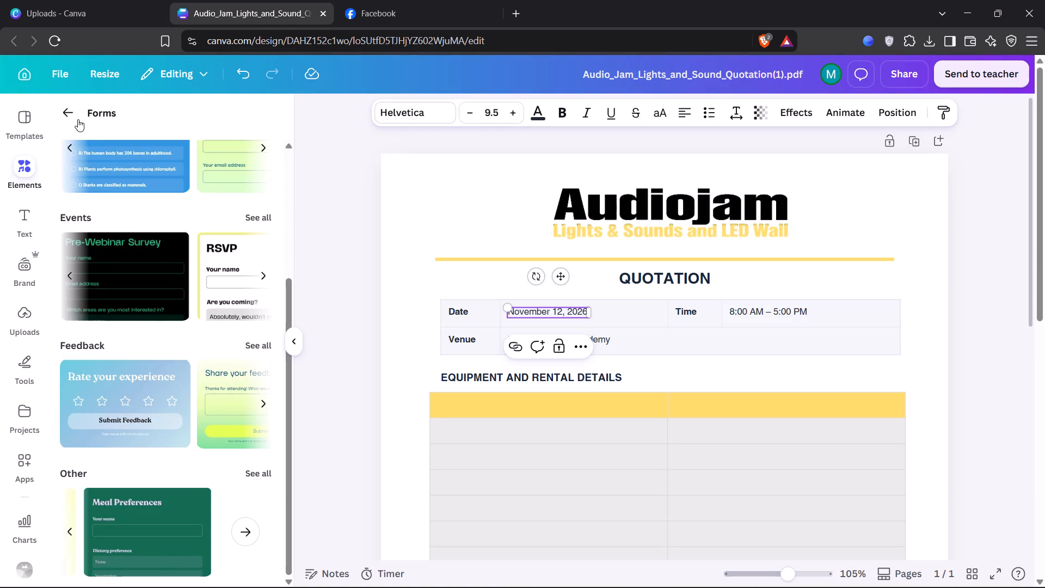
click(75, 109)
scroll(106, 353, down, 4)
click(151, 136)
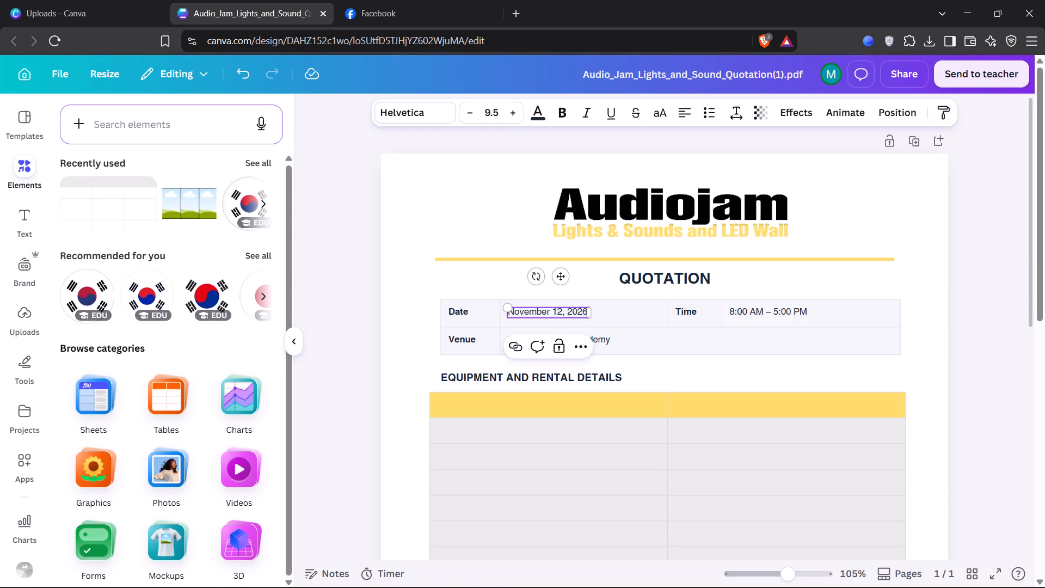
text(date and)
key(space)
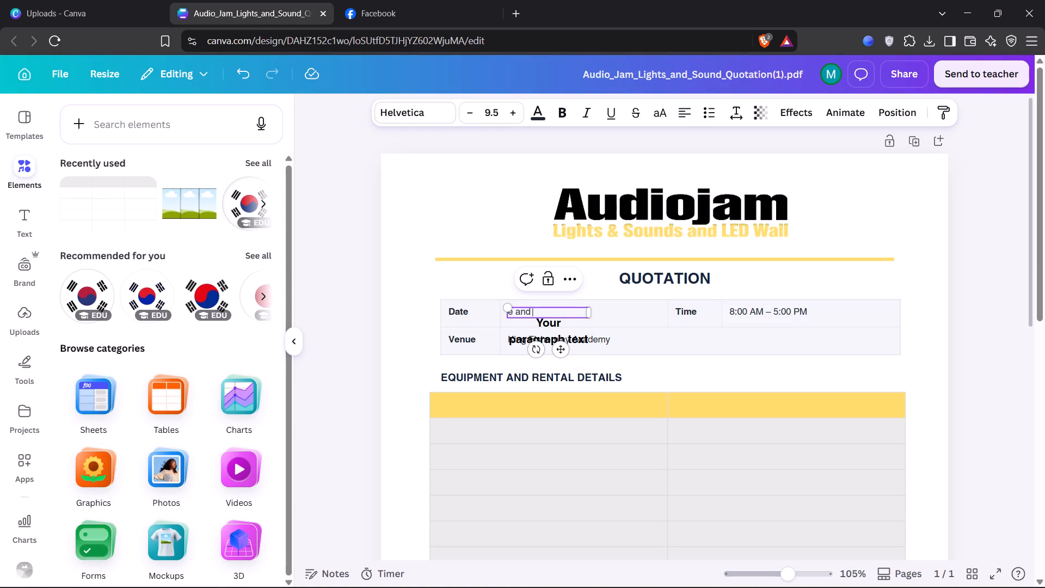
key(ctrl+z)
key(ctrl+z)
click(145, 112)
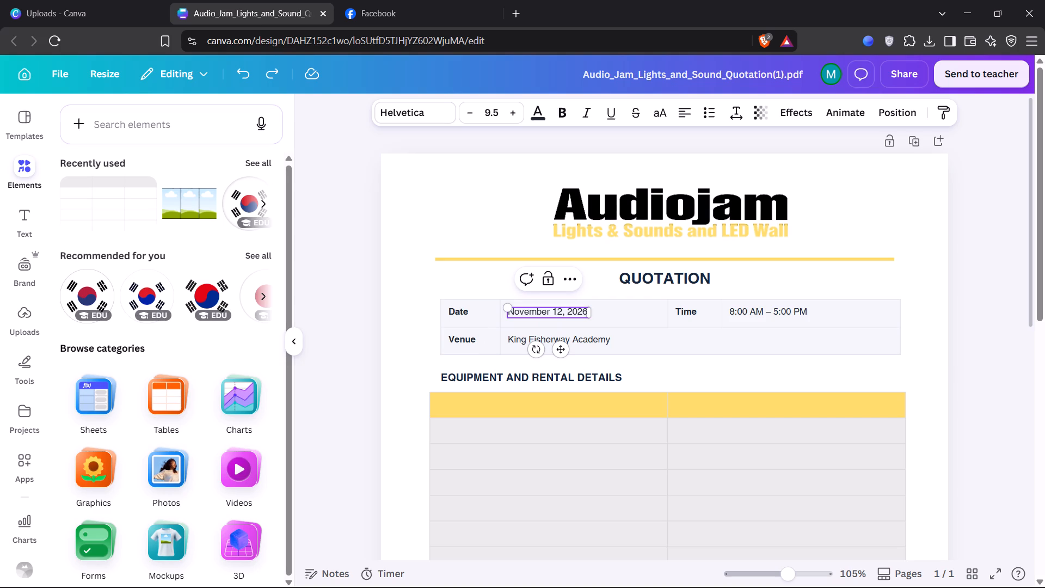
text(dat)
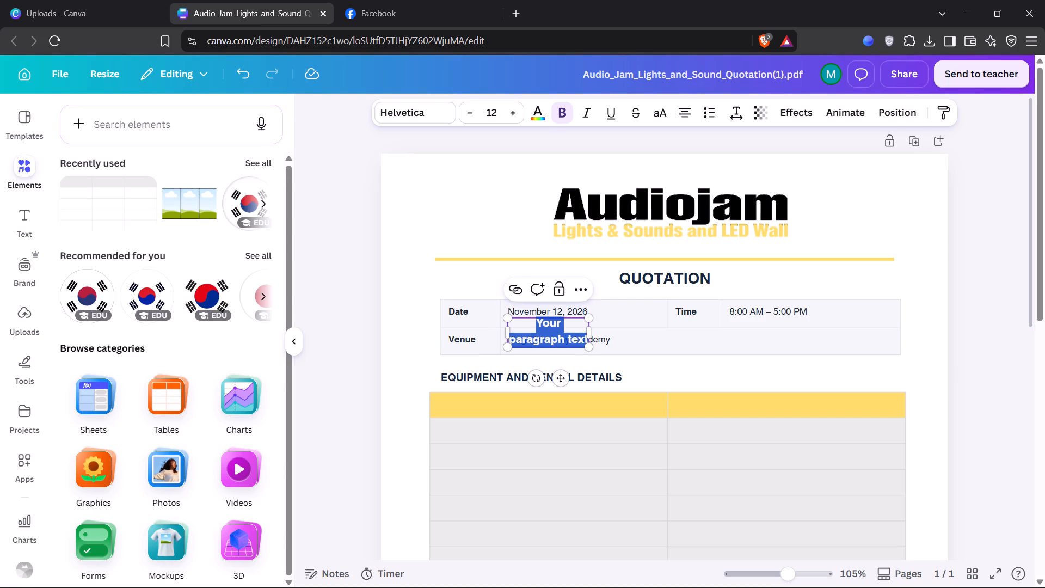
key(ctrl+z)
Search the elements for "date and time form" and look through the results, including the Graphics, Charts, Frames and Shapes categories.
click(175, 133)
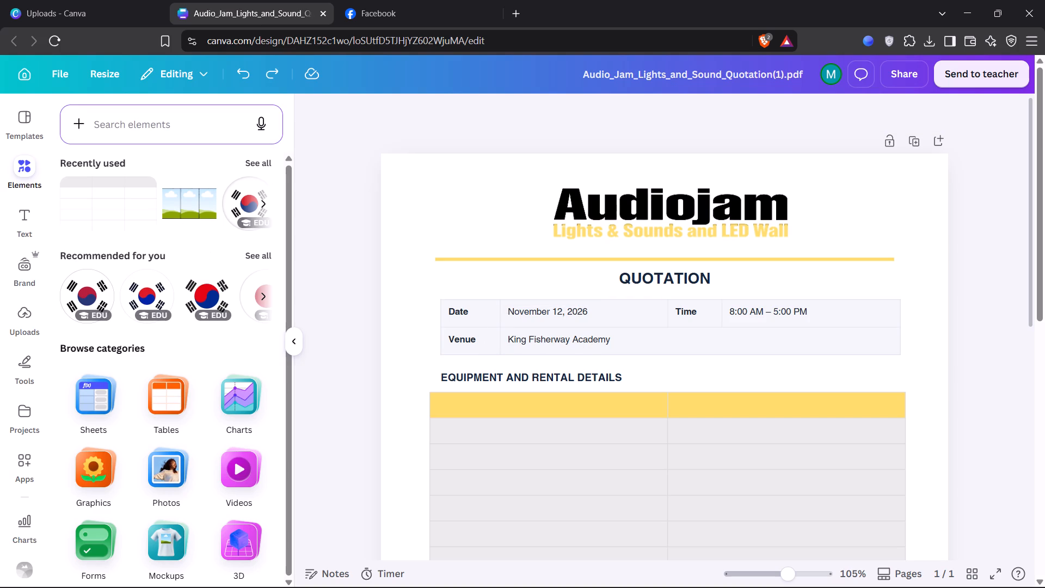
click(181, 127)
text(date a)
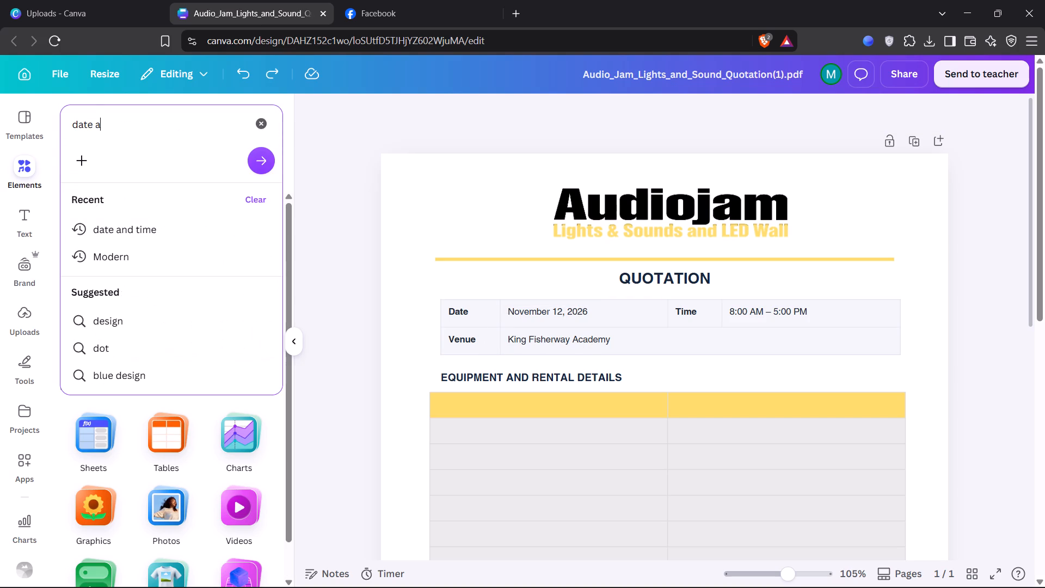
text(nd time form)
key(Return)
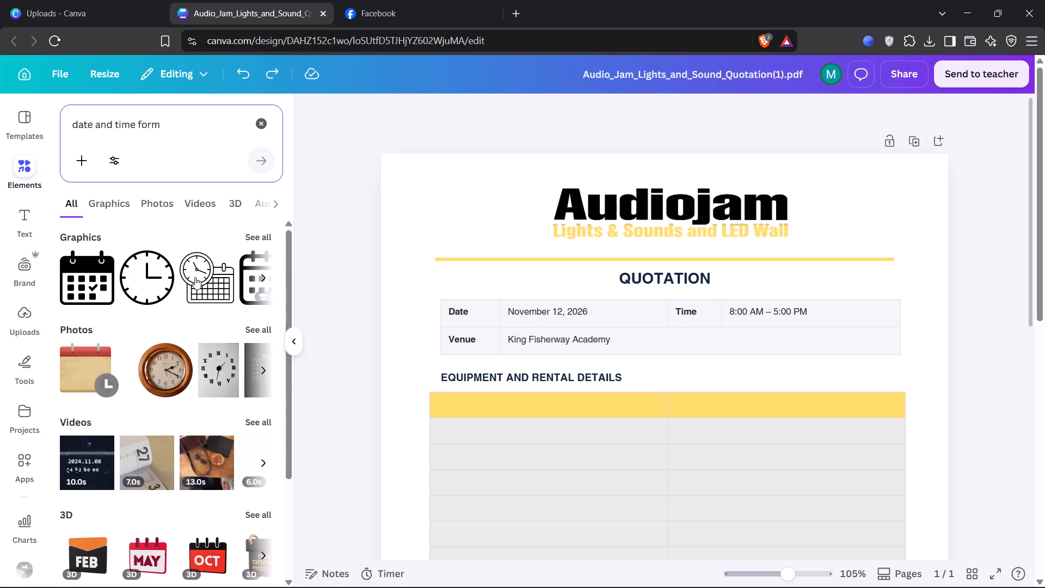
scroll(183, 286, down, 5)
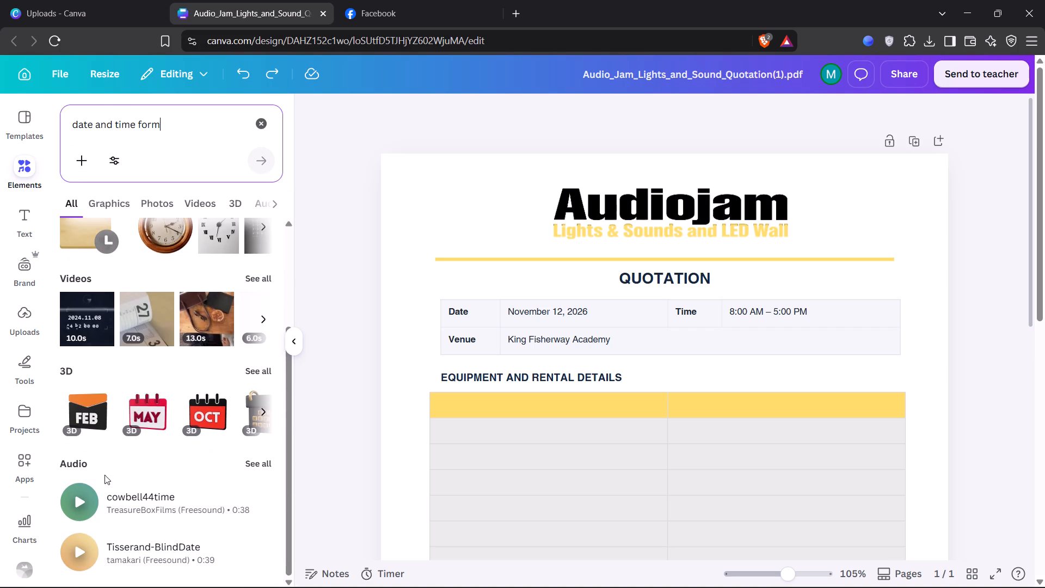
scroll(99, 450, up, 3)
click(123, 201)
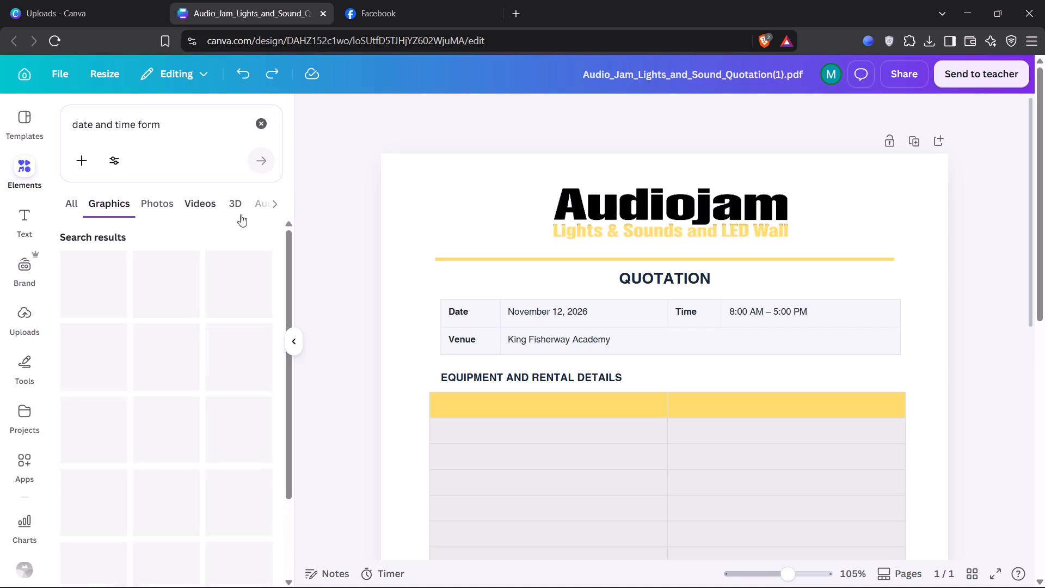
click(271, 204)
click(271, 204)
click(272, 205)
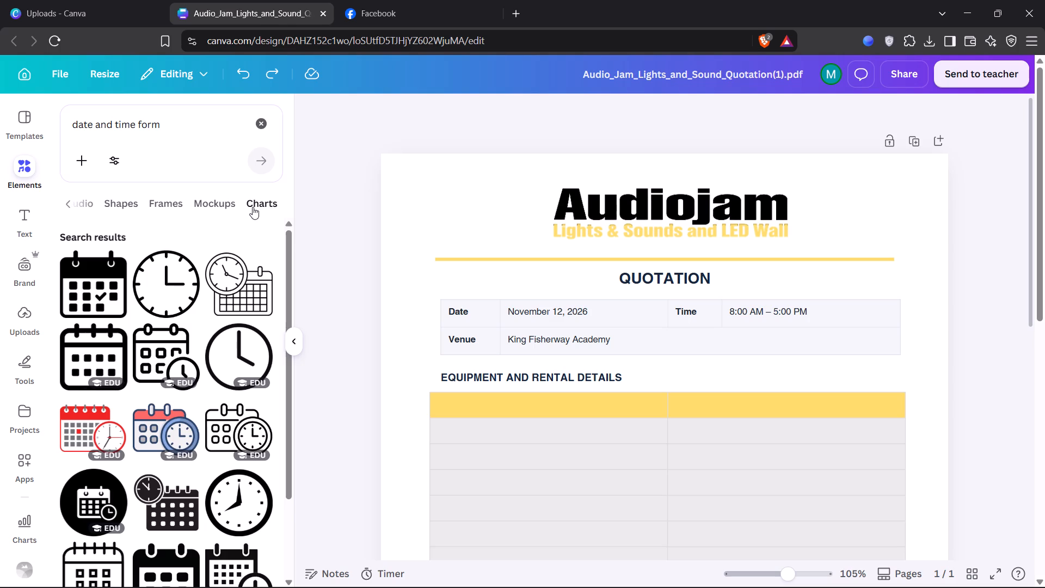
click(253, 207)
click(166, 206)
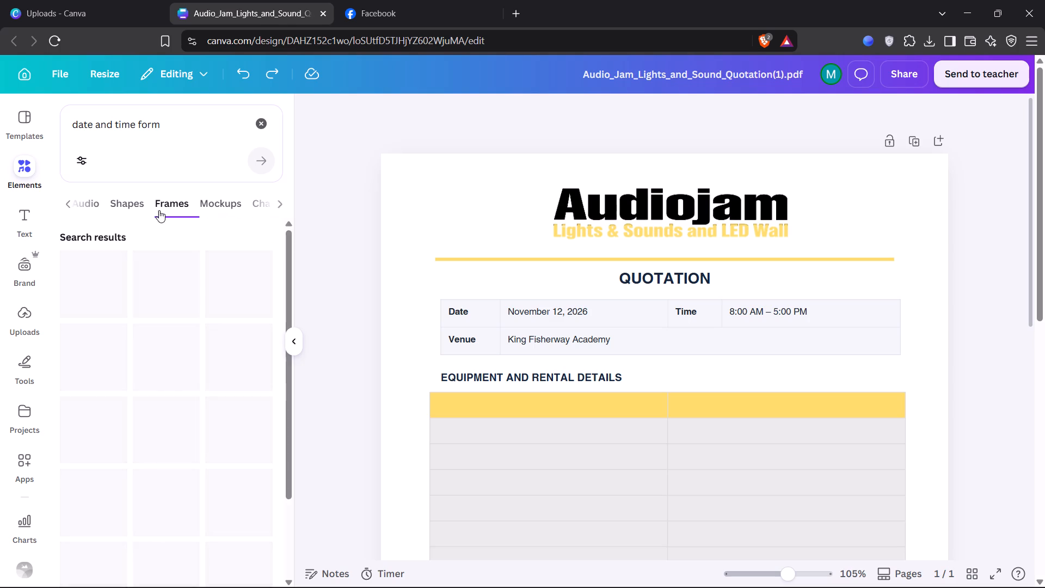
drag(124, 203, 132, 209)
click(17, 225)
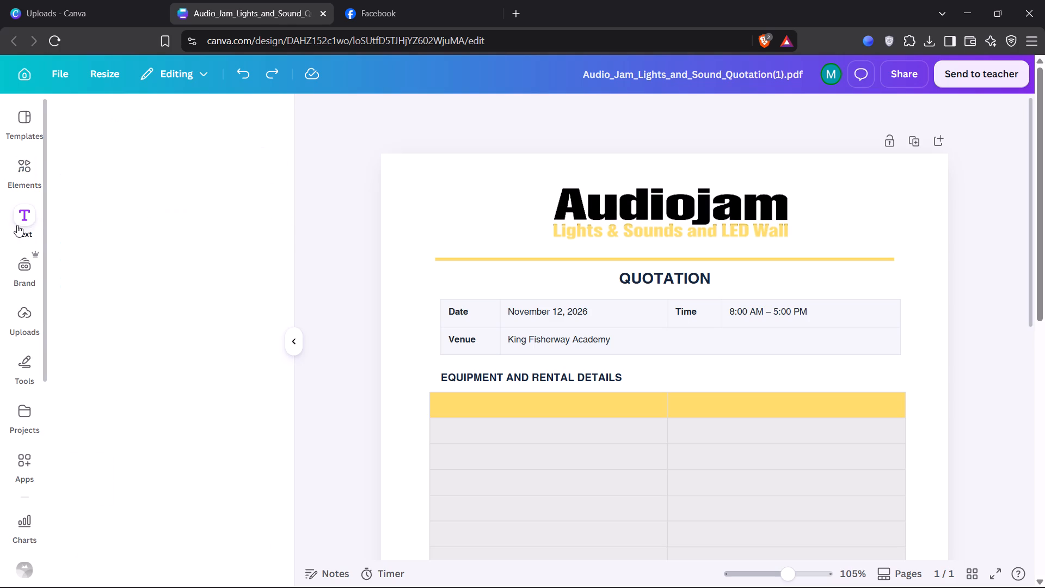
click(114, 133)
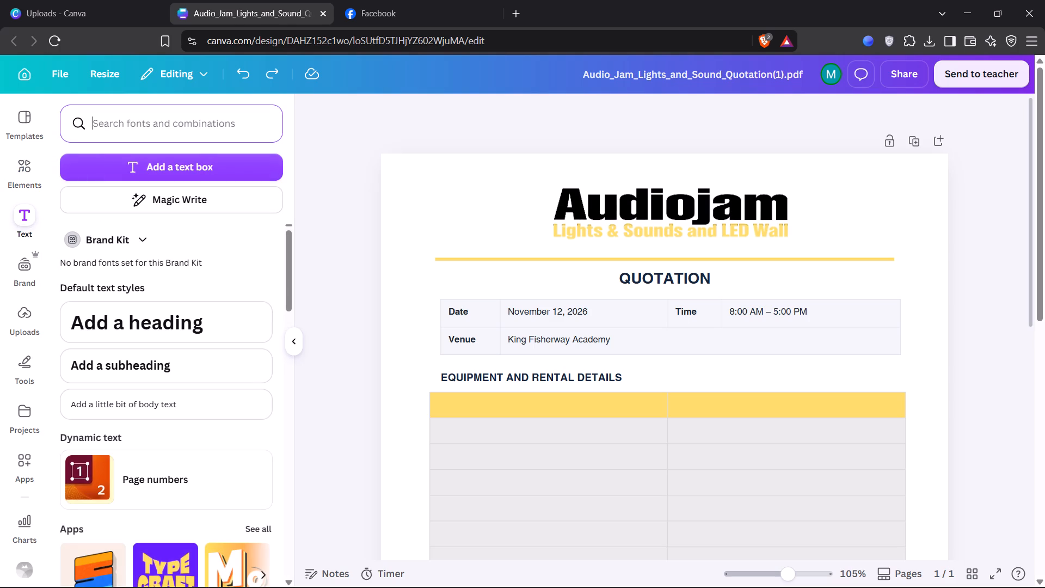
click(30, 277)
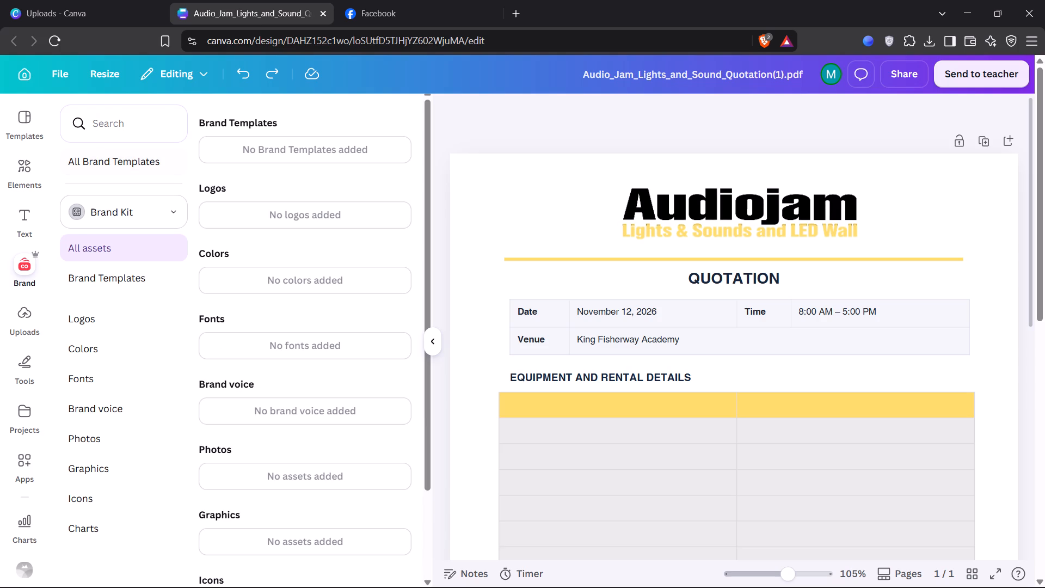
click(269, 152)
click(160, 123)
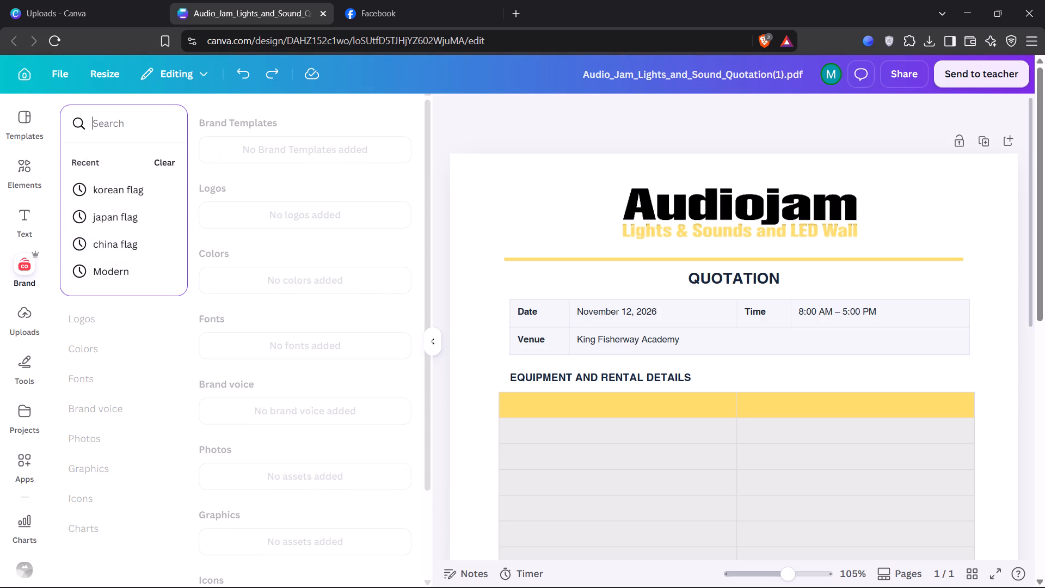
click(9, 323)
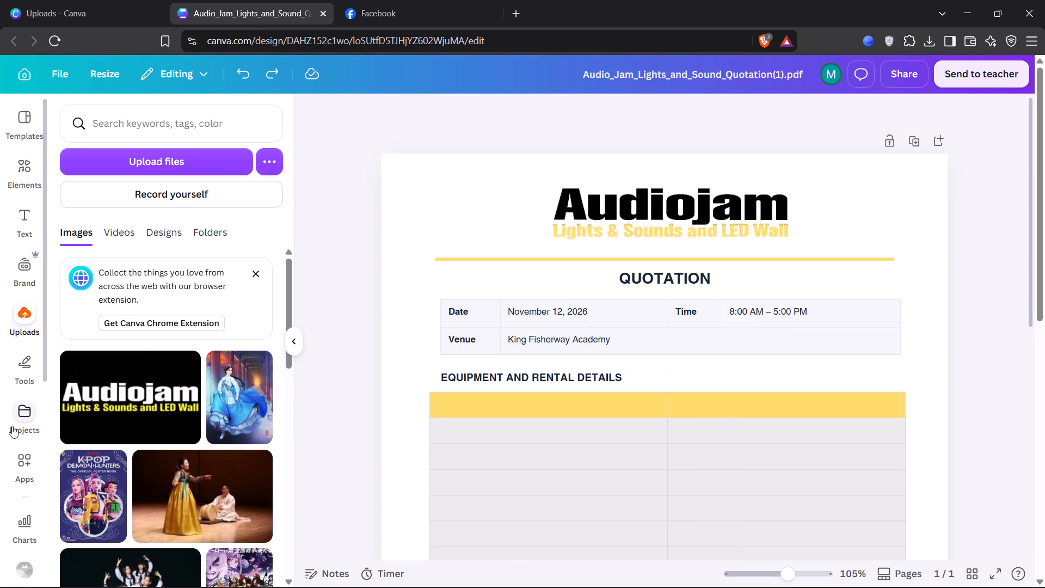
Browse the Tables and Charts element categories for a layout suited to the quotation's date, time and venue box.
click(24, 151)
click(253, 126)
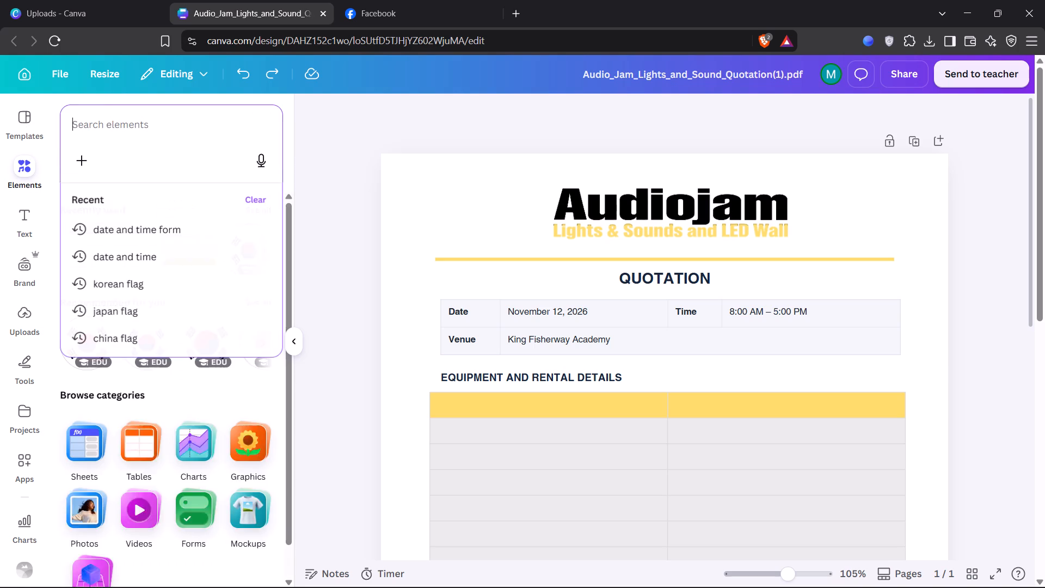
scroll(144, 318, down, 5)
click(184, 383)
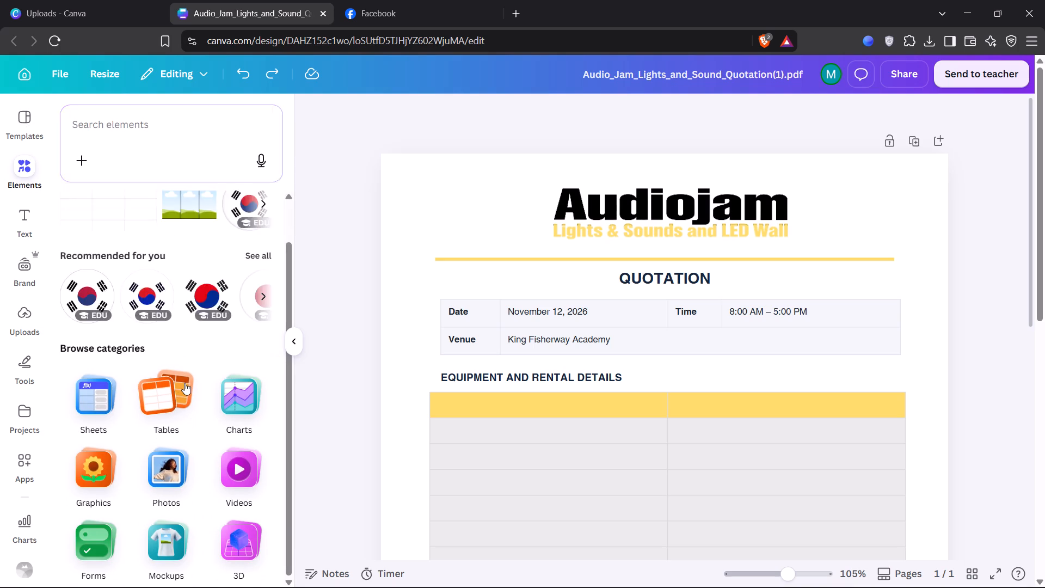
click(621, 317)
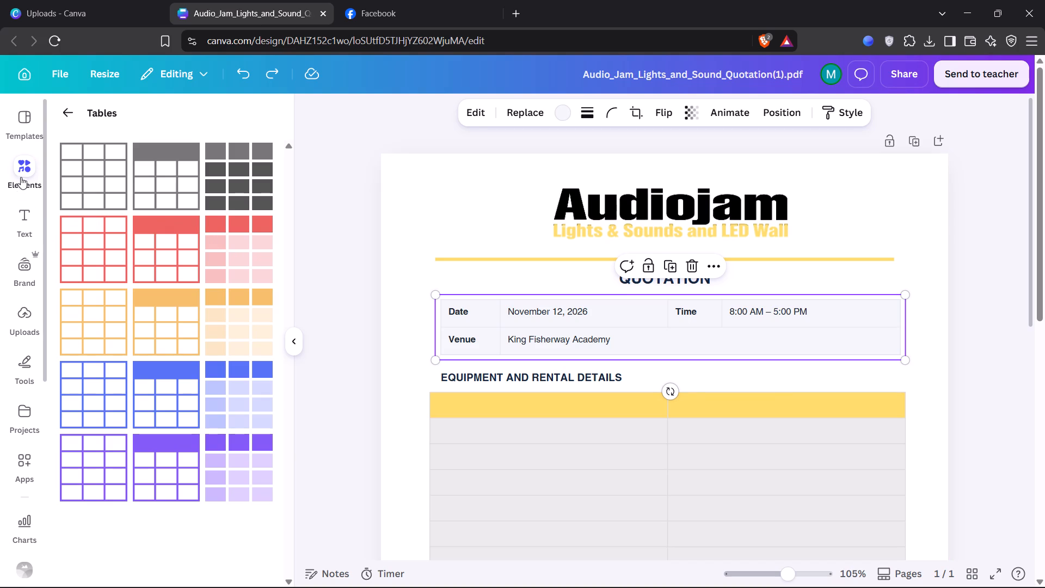
click(62, 106)
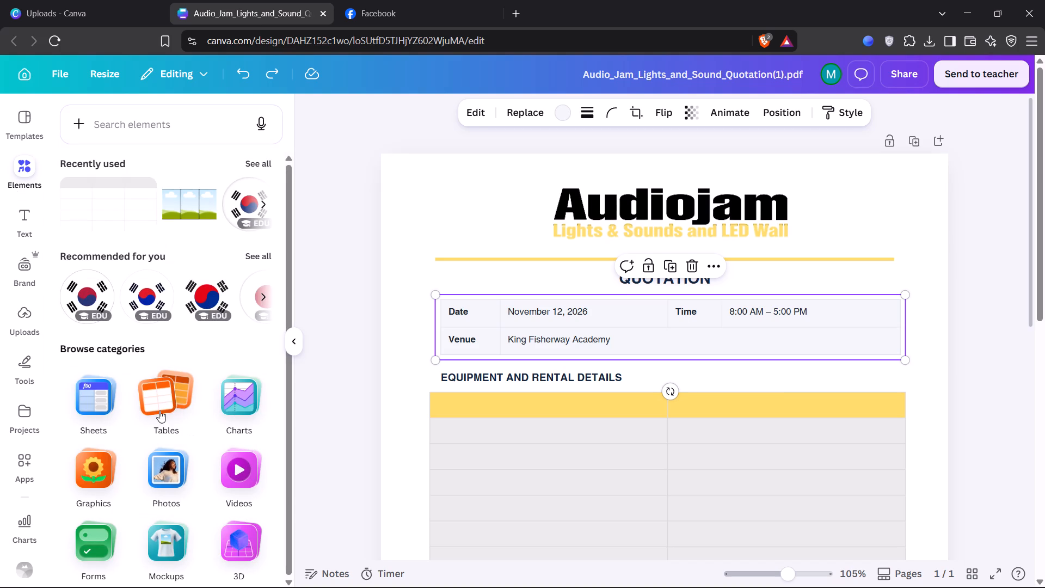
click(161, 409)
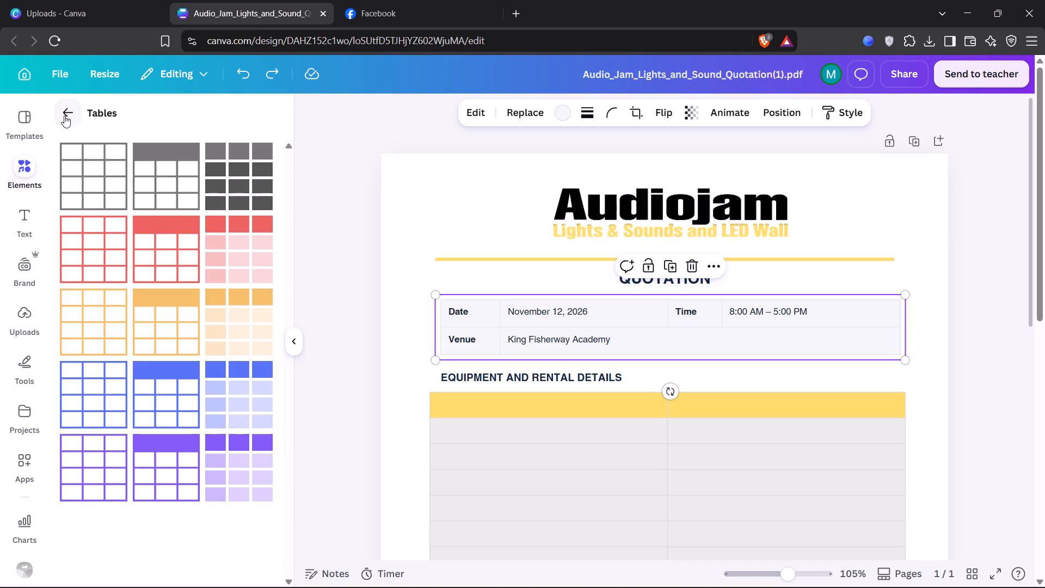
click(64, 115)
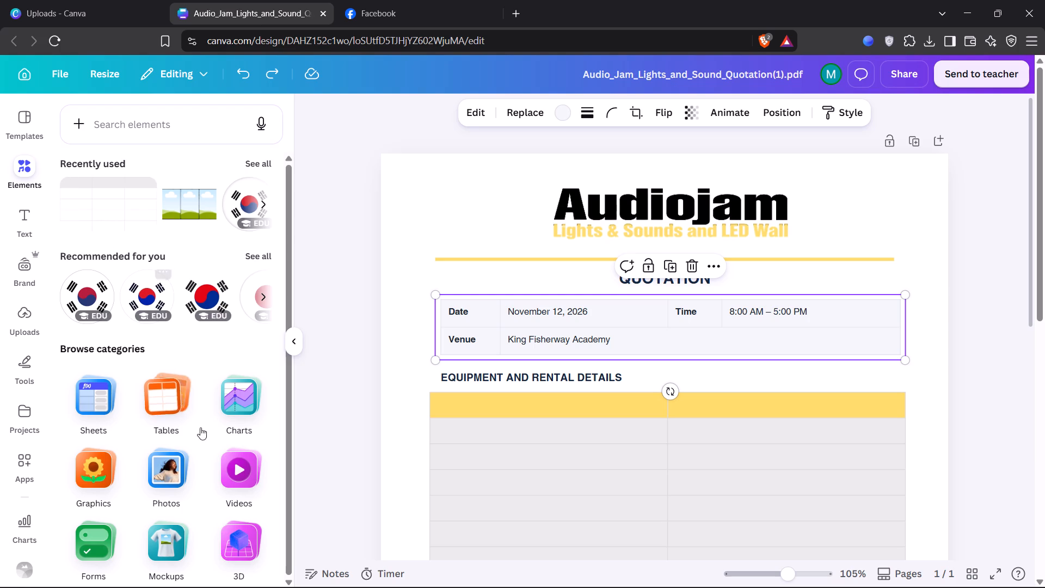
click(251, 406)
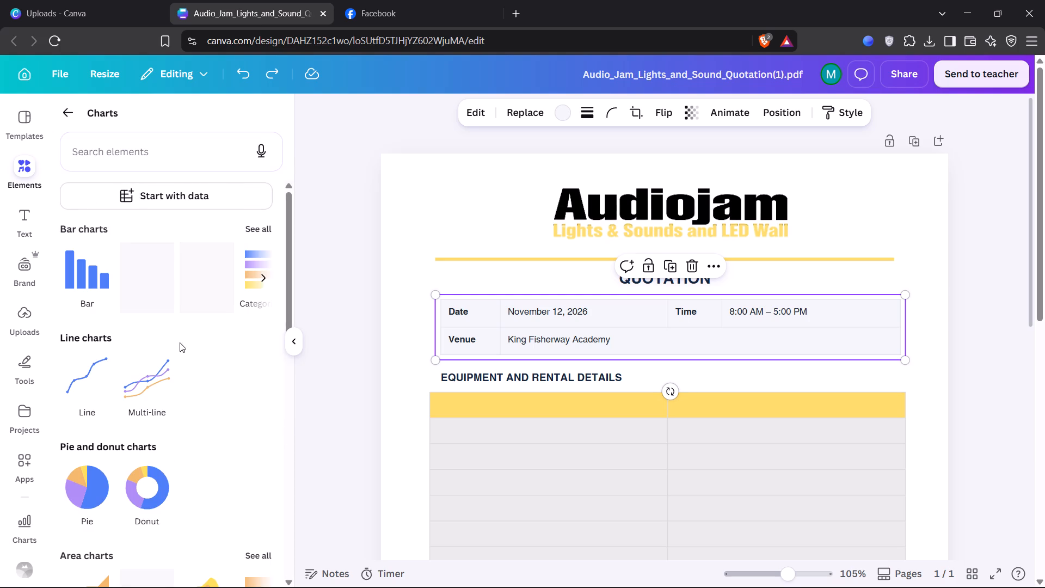
scroll(255, 375, down, 10)
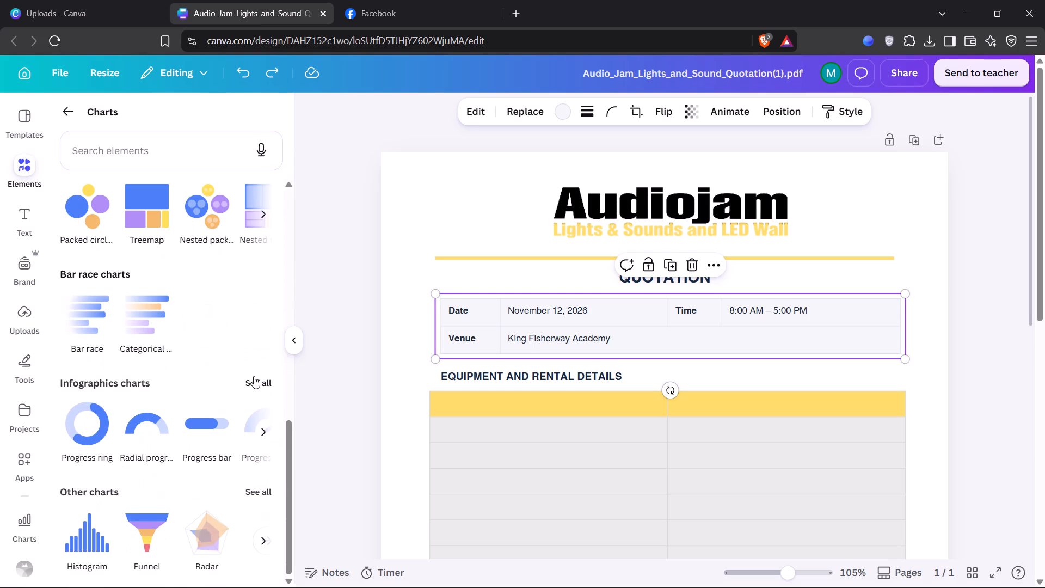
scroll(119, 328, up, 6)
scroll(111, 235, up, 10)
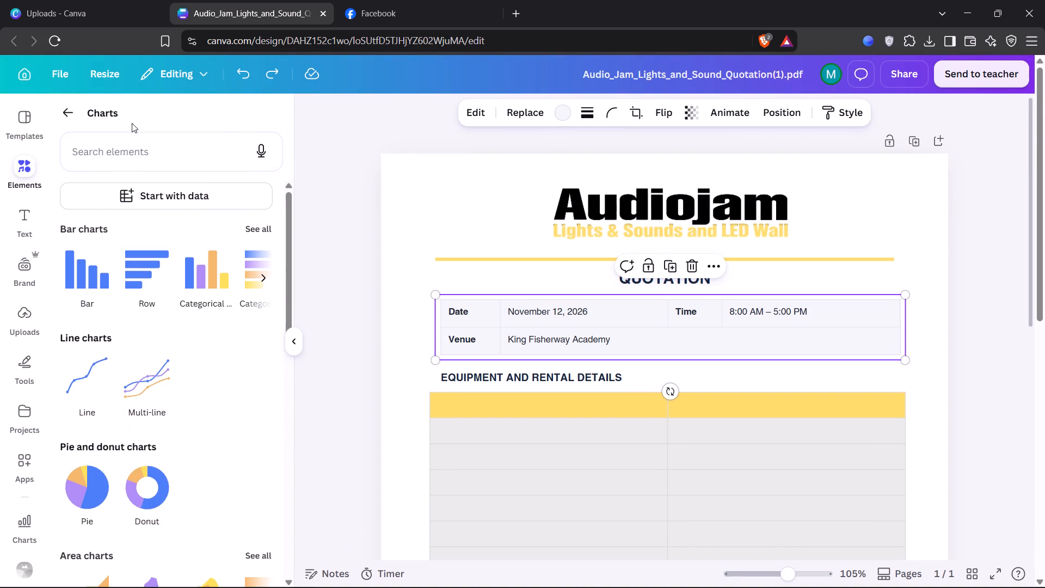
click(66, 111)
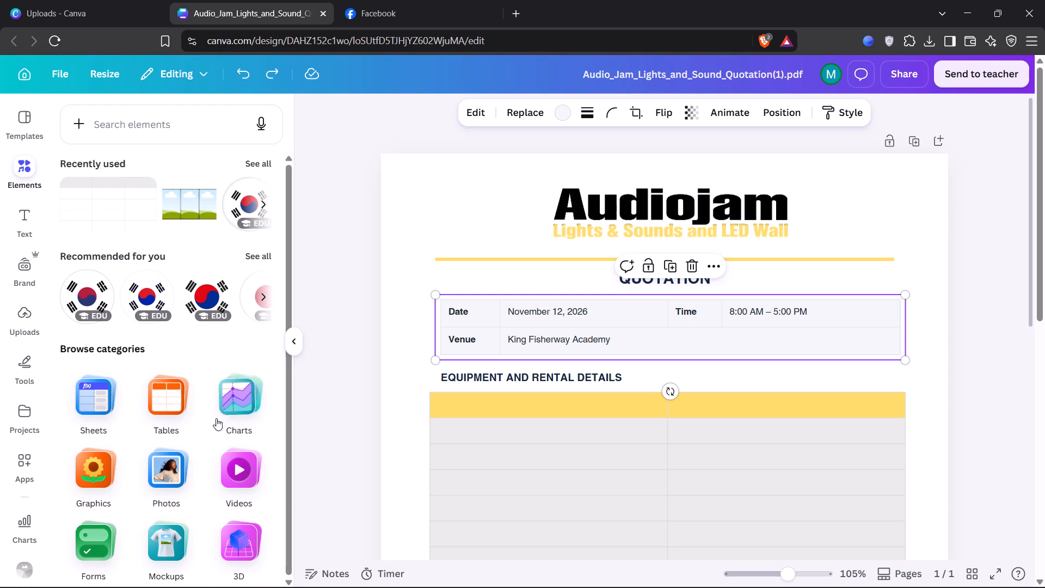
Add the plain outlined table with three columns and four rows to the quotation page.
scroll(185, 439, down, 1)
scroll(248, 493, down, 2)
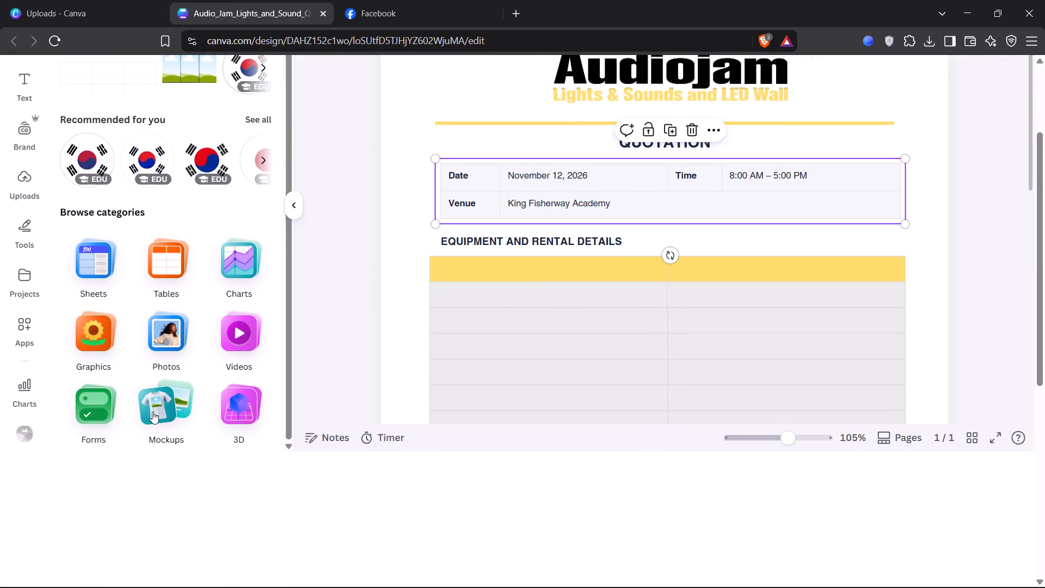
scroll(411, 378, up, 2)
click(181, 400)
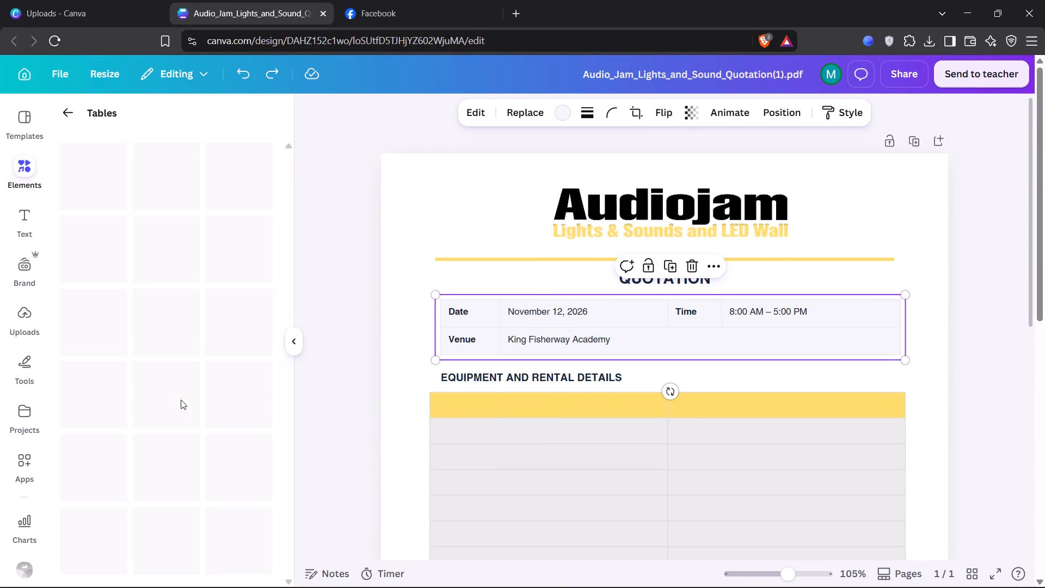
click(102, 186)
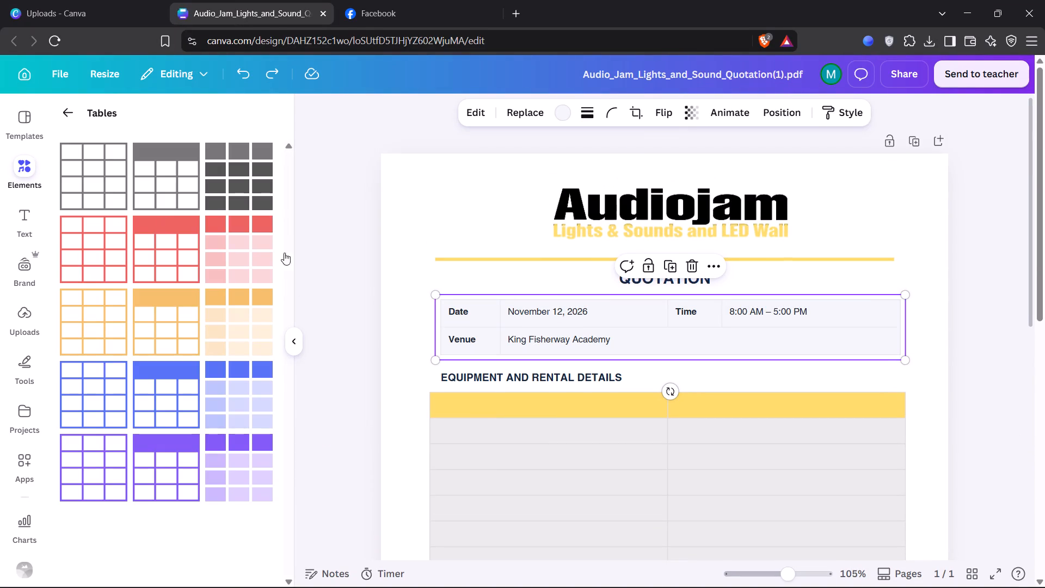
drag(99, 170, 505, 234)
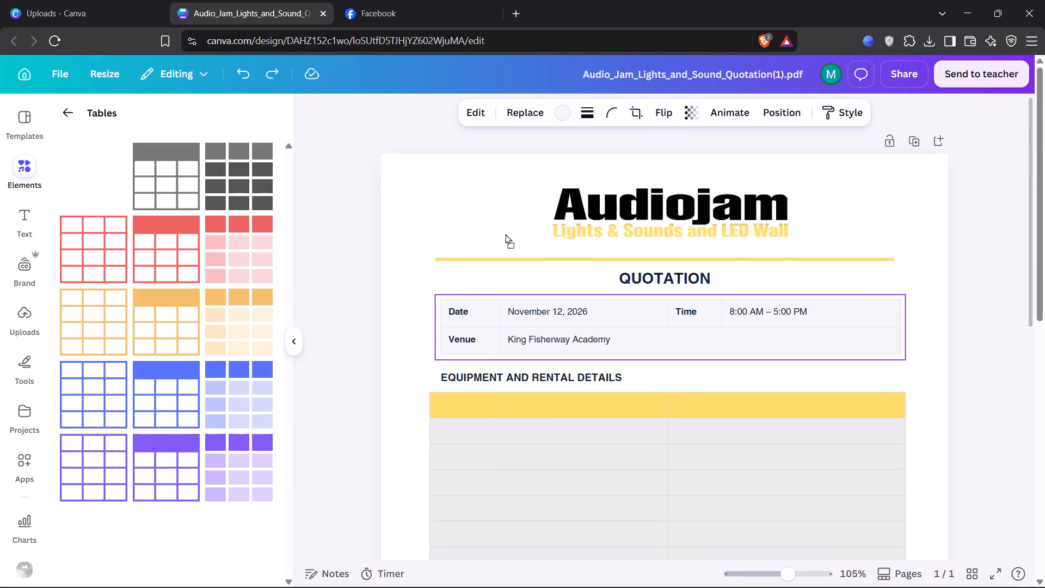
drag(505, 234, 469, 239)
scroll(525, 282, down, 5)
ctrl+scroll(558, 298, down, 4)
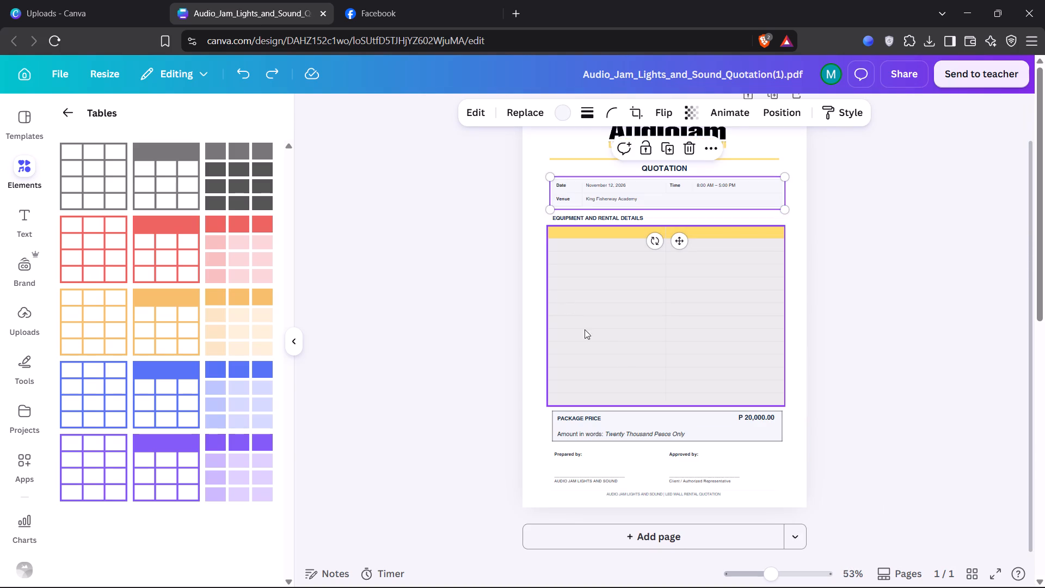
drag(630, 358, 679, 366)
click(898, 296)
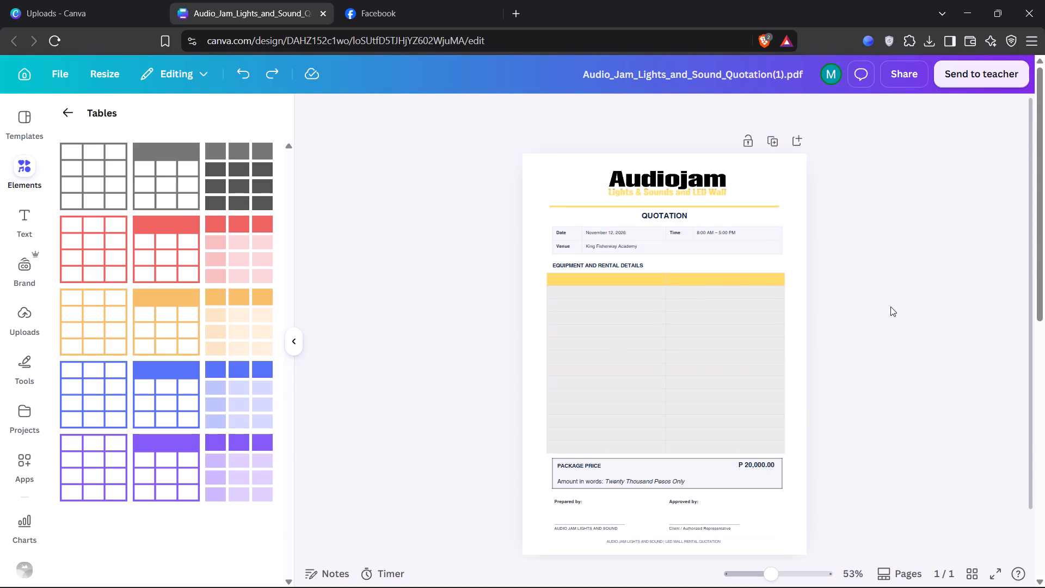
ctrl+scroll(579, 290, up, 2)
scroll(586, 291, up, 2)
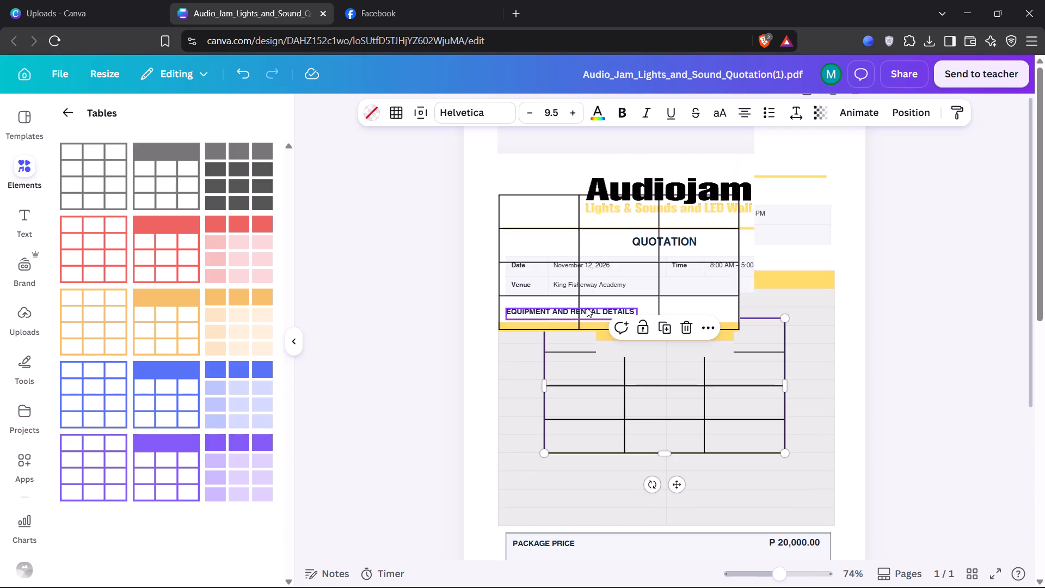
Delete the extra blank table lying over the equipment and rental details grid.
click(731, 513)
click(718, 467)
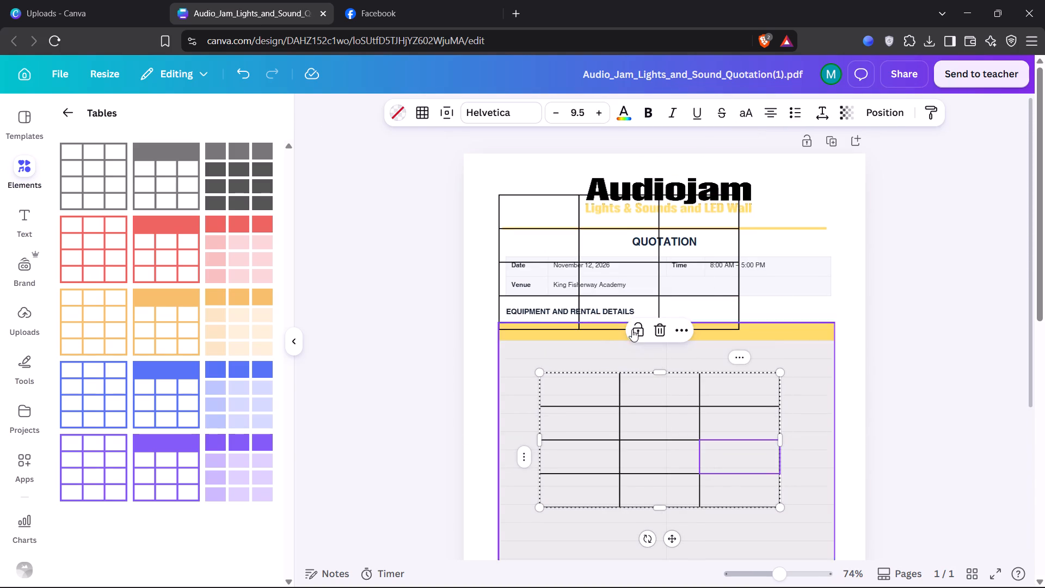
click(662, 335)
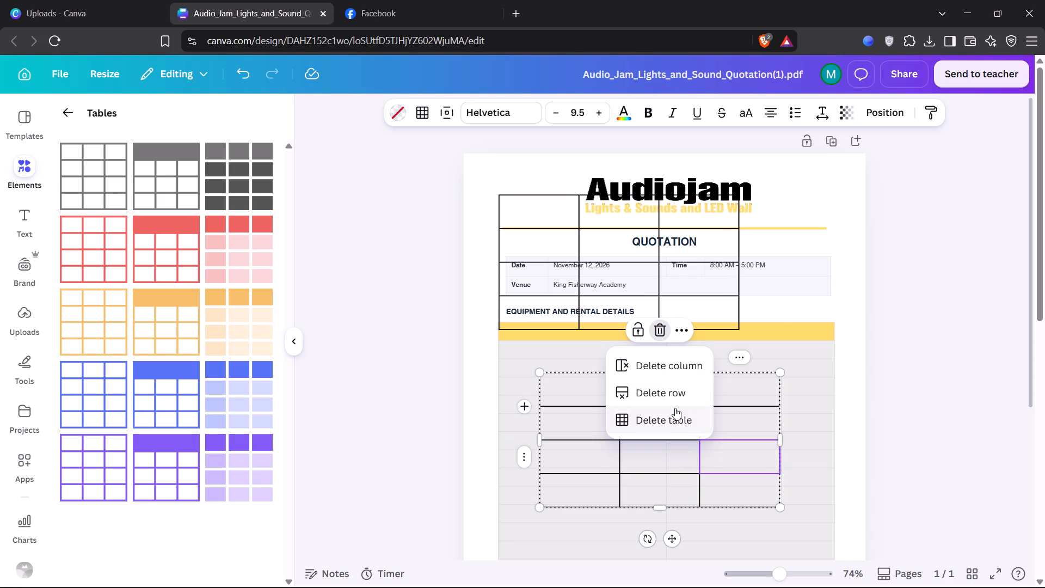
click(668, 419)
Narrow the remaining table's first column to the Date label's width and align its outer edge with the details box.
click(567, 244)
drag(582, 247, 586, 300)
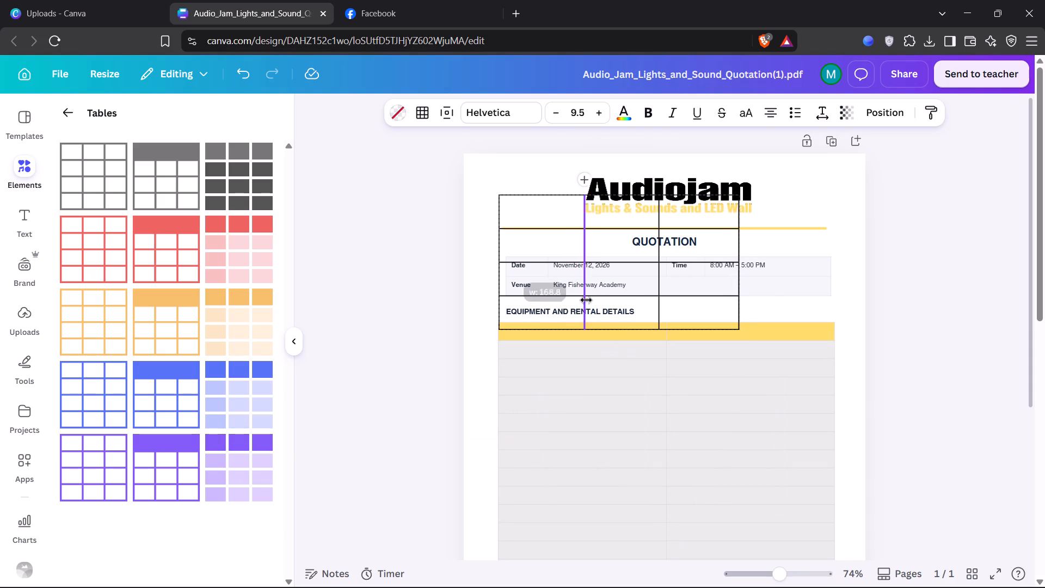
drag(586, 300, 551, 317)
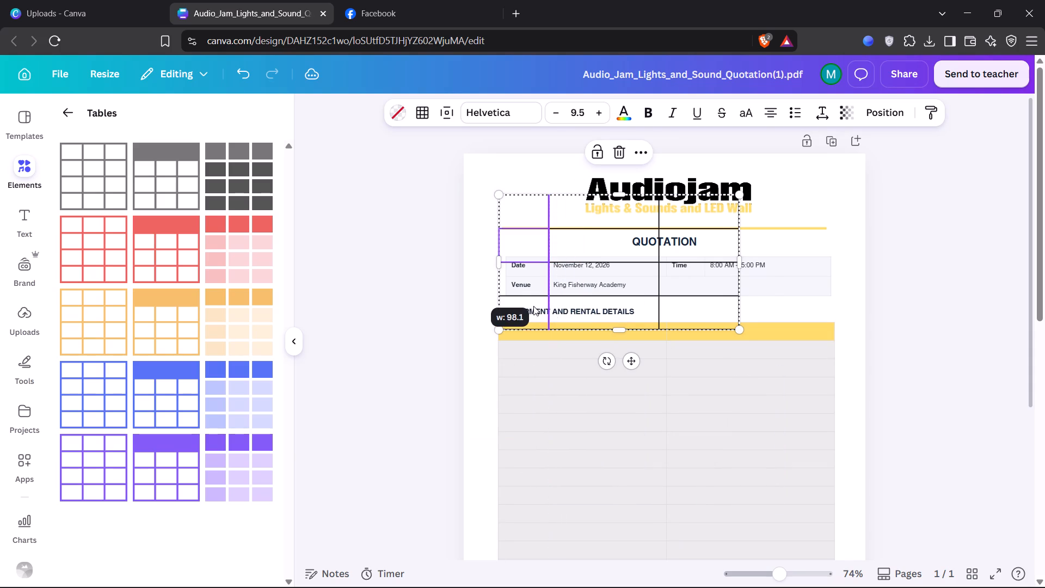
drag(496, 262, 502, 261)
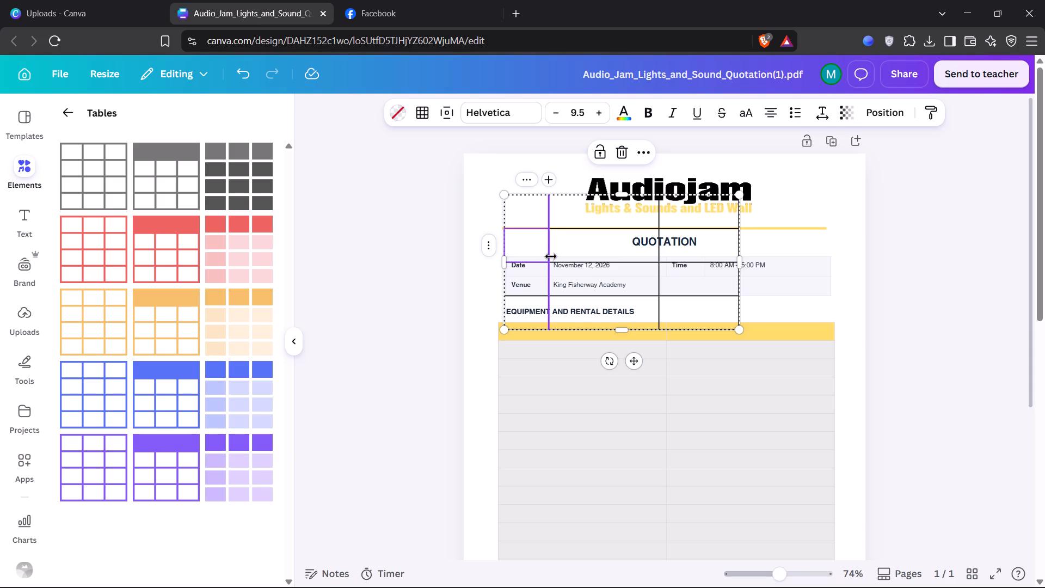
scroll(672, 330, up, 3)
click(771, 69)
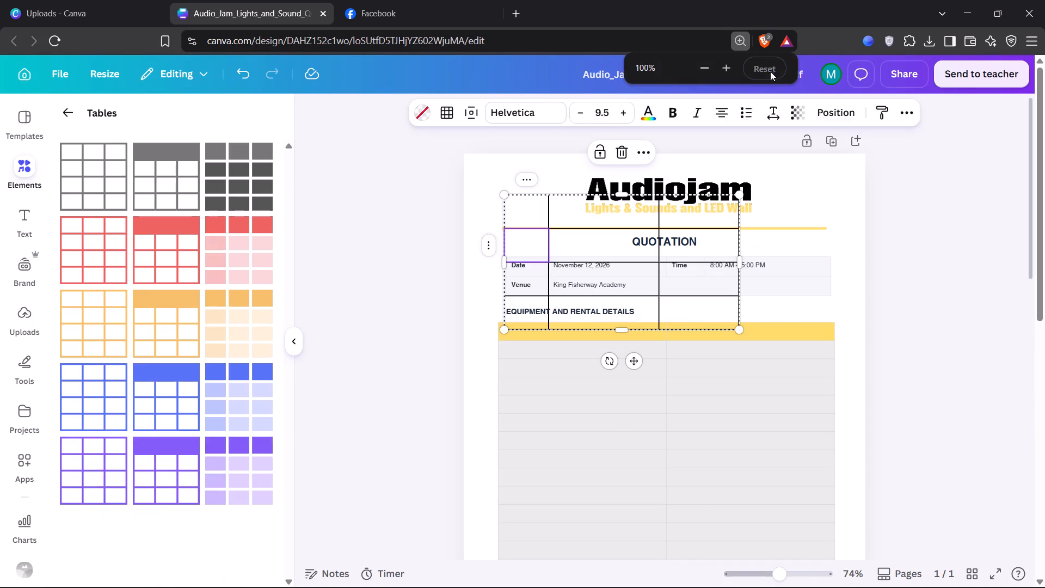
Widen the table to the far edge of the details box and shorten its bottom row.
triple_click(529, 213)
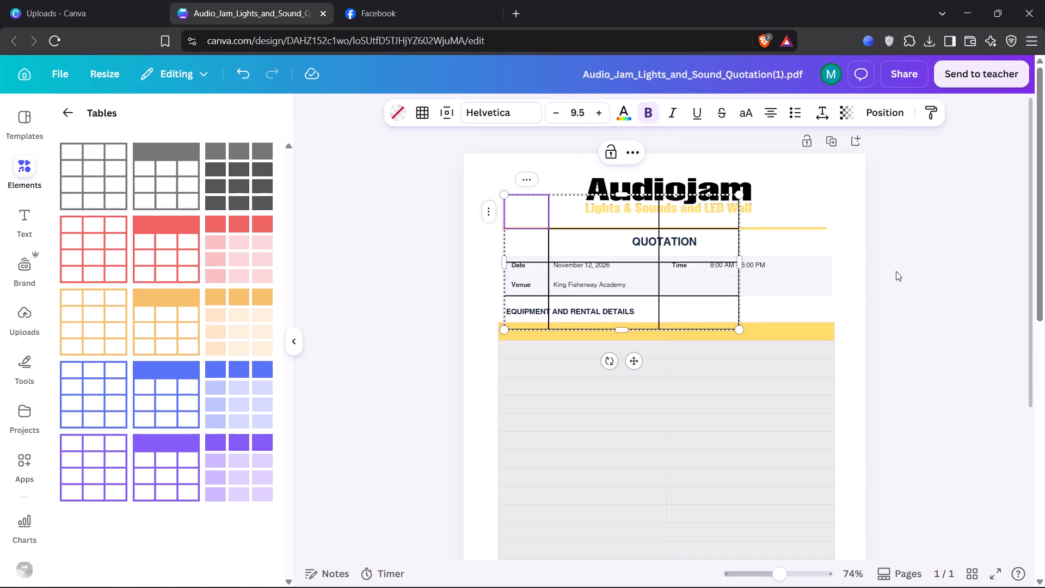
click(896, 271)
scroll(874, 316, up, 1)
click(690, 308)
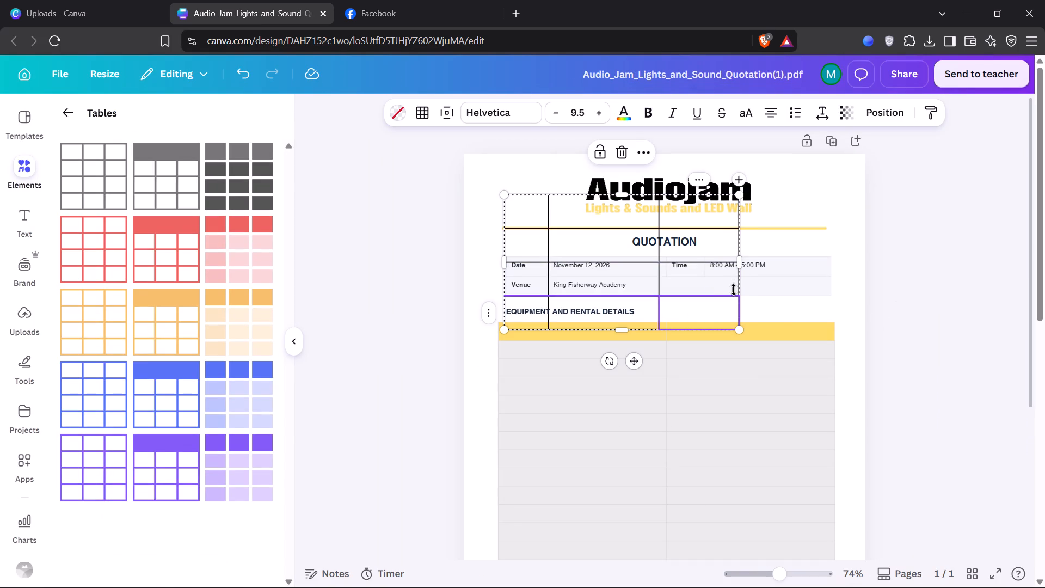
click(735, 260)
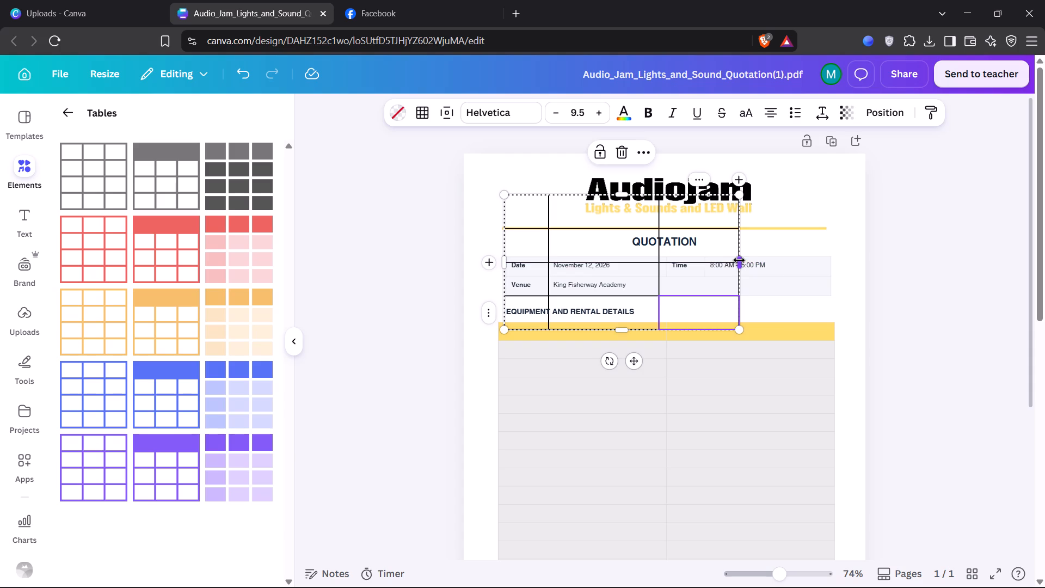
drag(739, 261, 832, 259)
drag(673, 329, 677, 276)
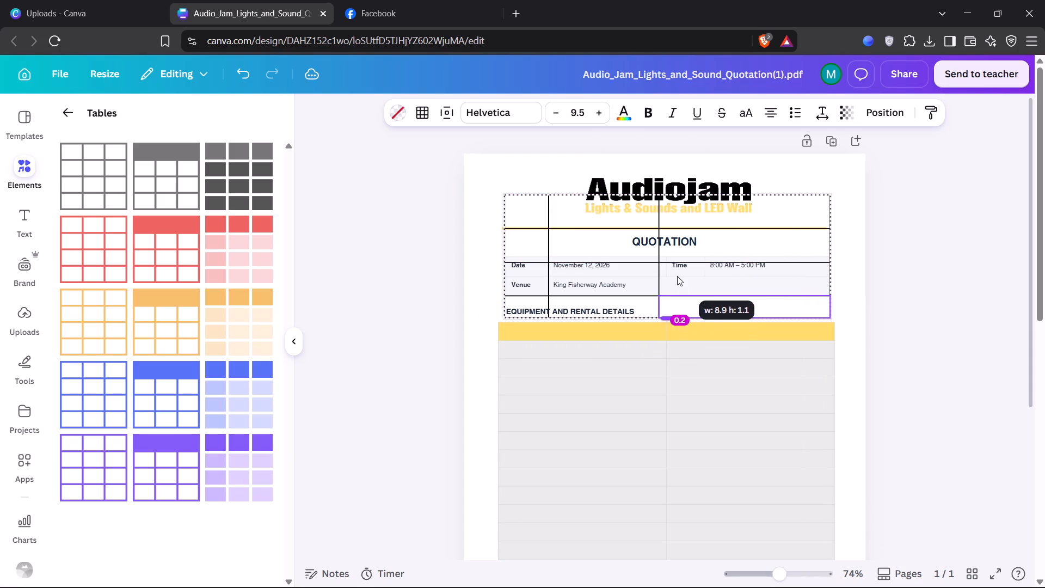
drag(677, 276, 679, 290)
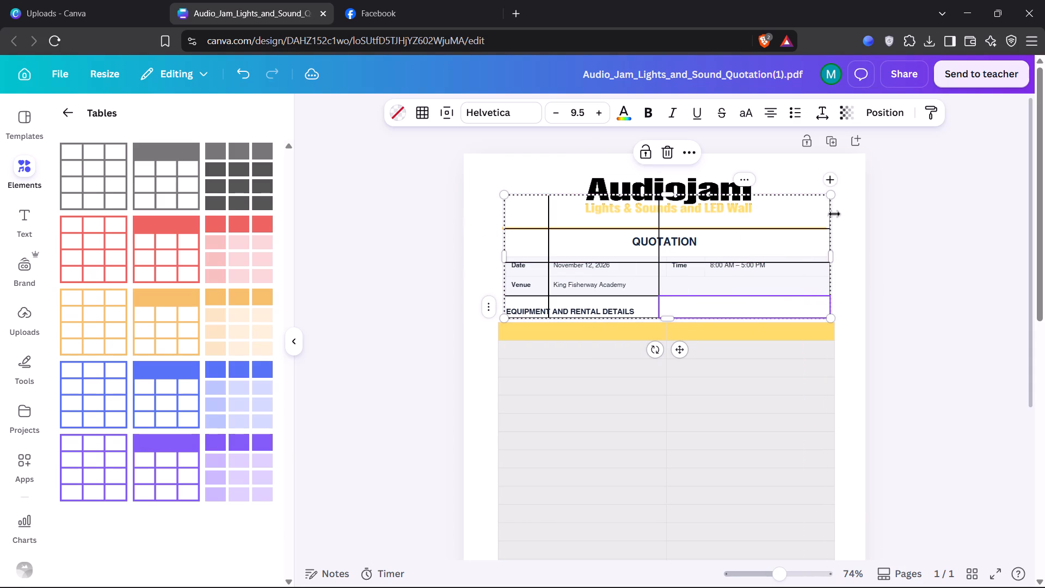
Move the table up so its lower rows overlay the Date and Venue rows.
click(865, 196)
drag(820, 216, 819, 195)
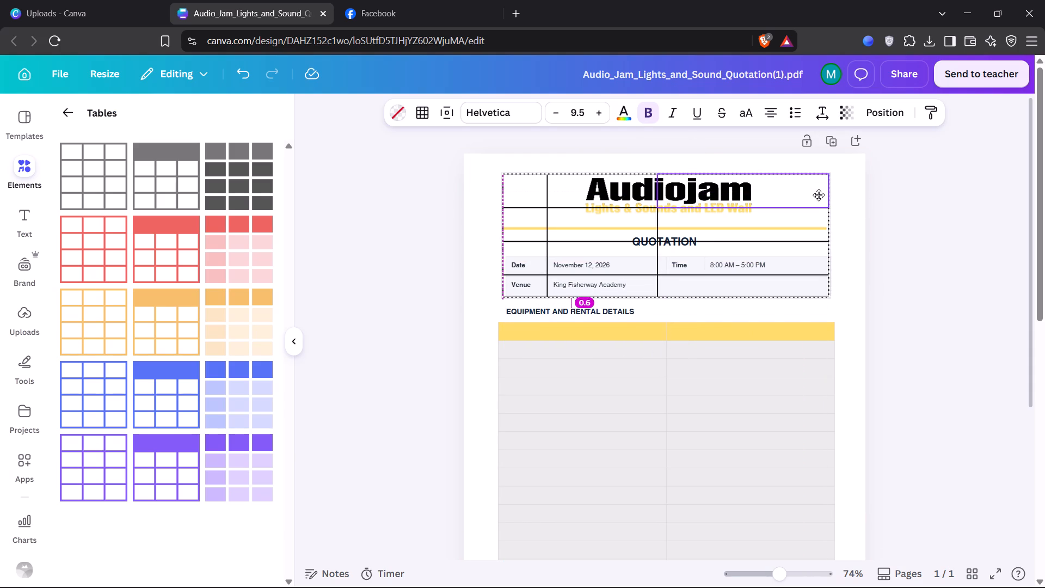
drag(819, 195, 820, 195)
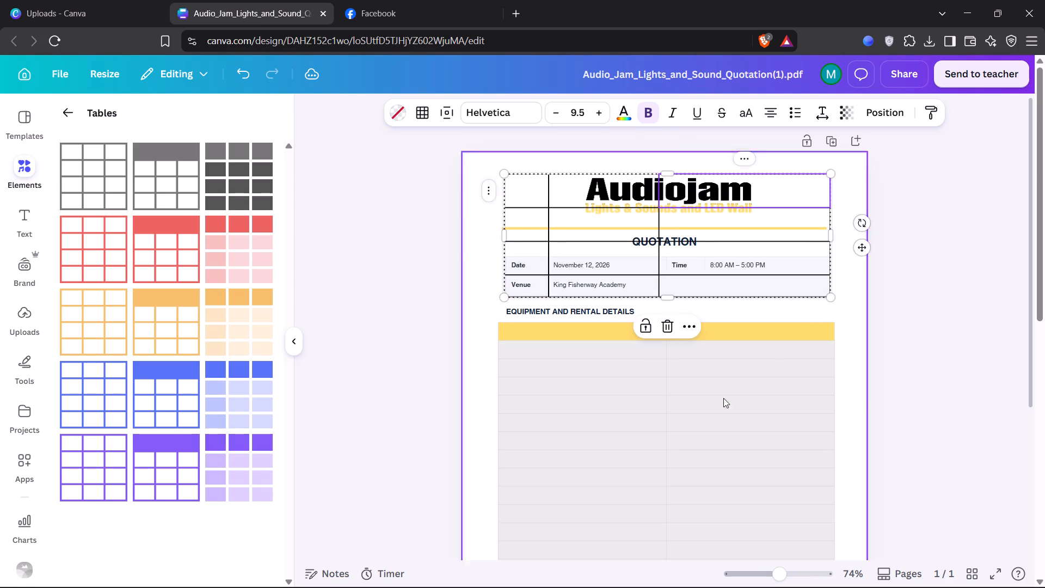
Add a fourth column to the table and align its column dividers with the Date, Time and value cells beneath.
ctrl+scroll(703, 418, up, 3)
scroll(701, 397, up, 2)
drag(657, 255, 662, 258)
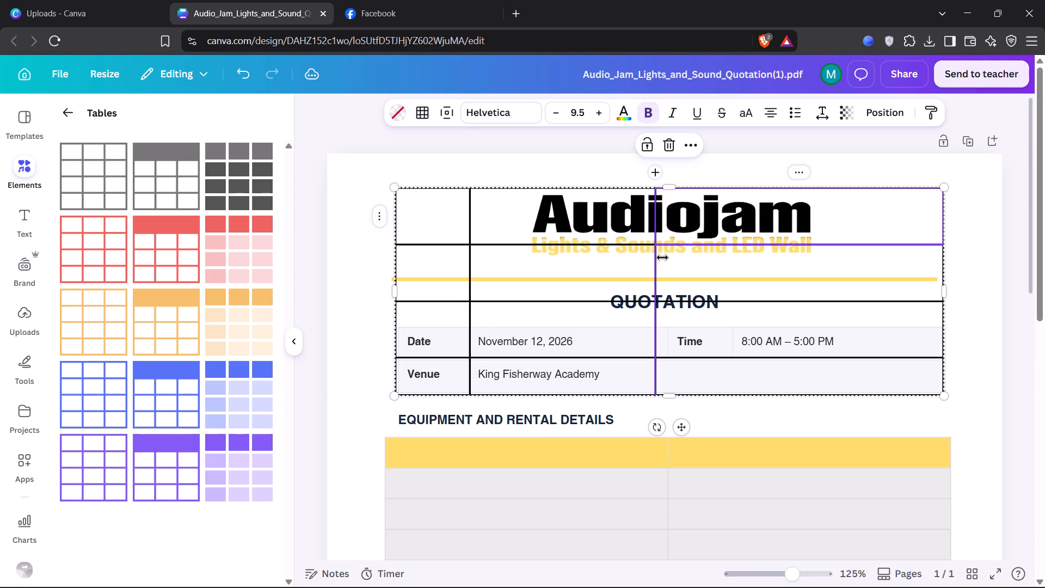
drag(662, 258, 702, 272)
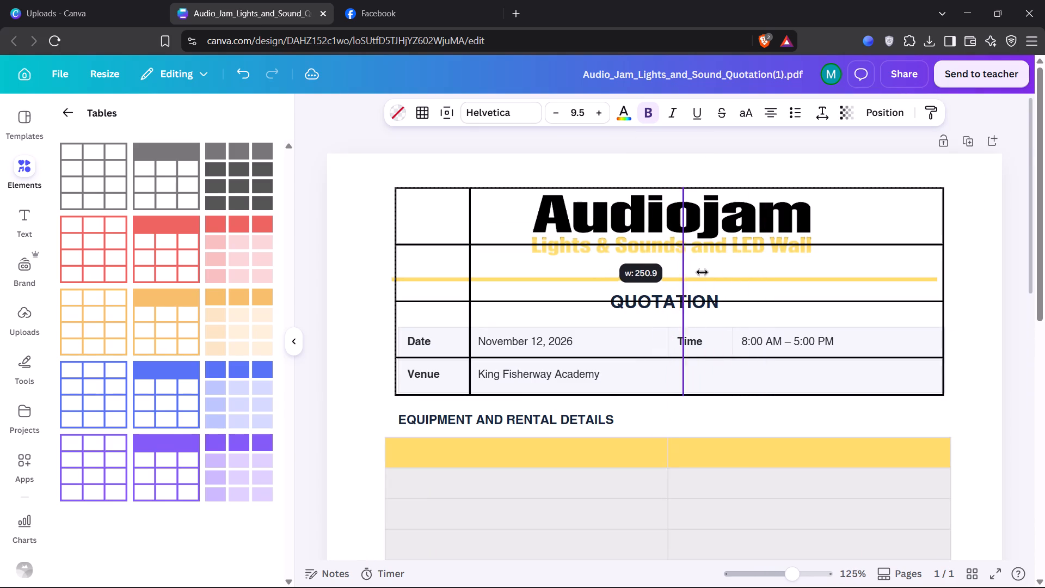
drag(702, 272, 734, 271)
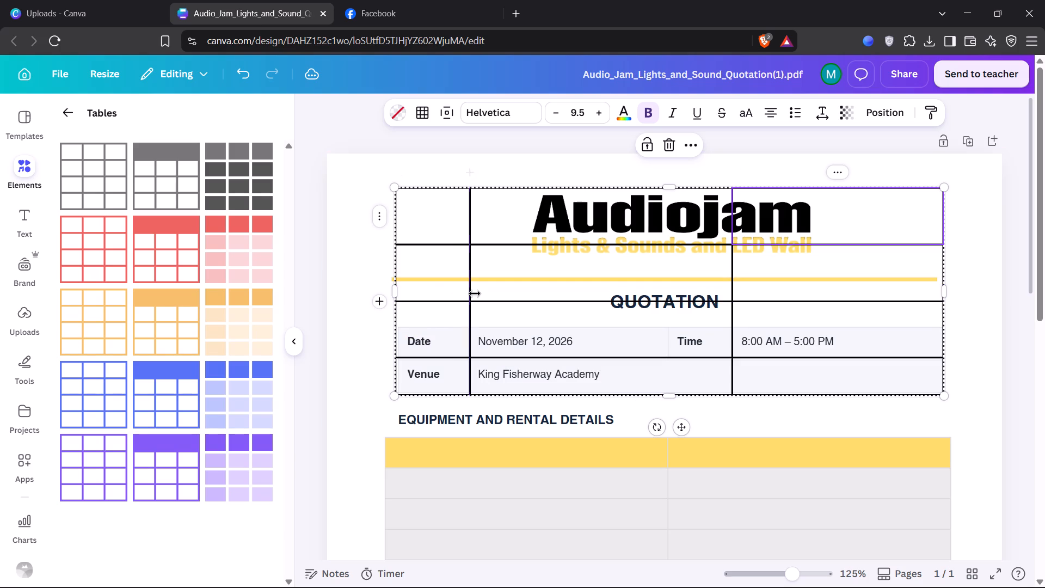
click(471, 174)
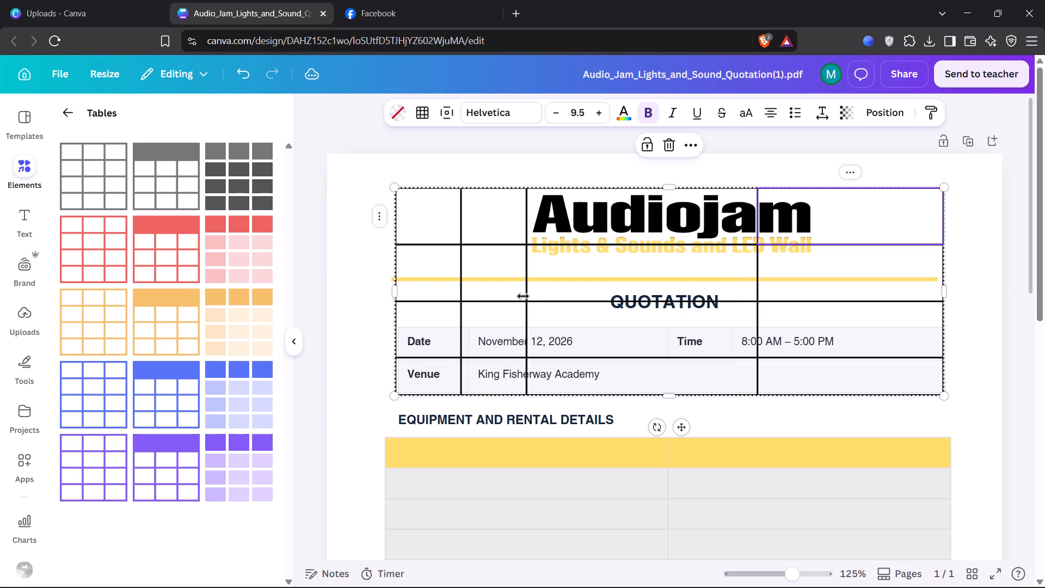
drag(527, 292, 669, 293)
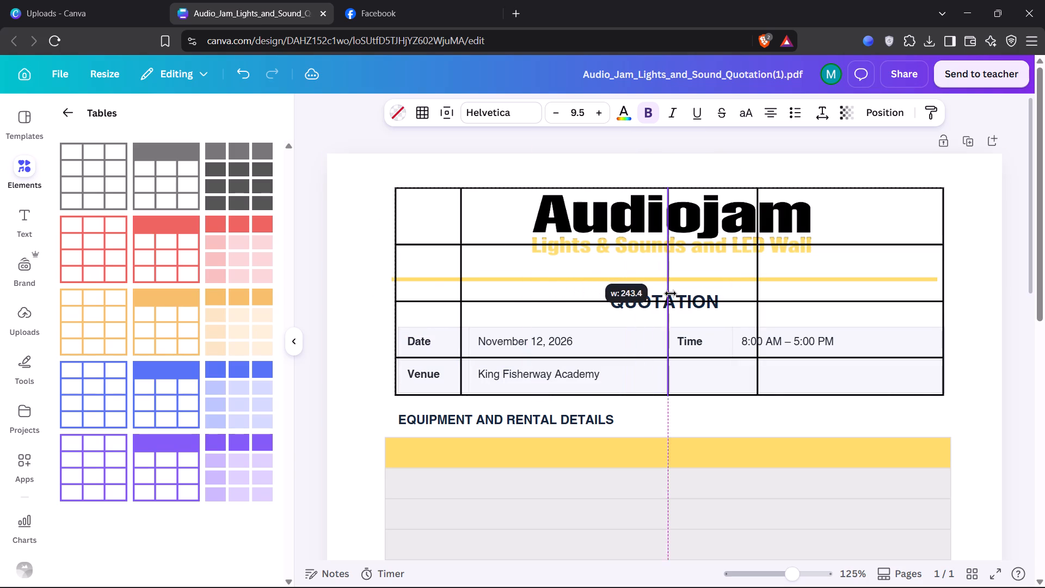
drag(759, 272, 732, 281)
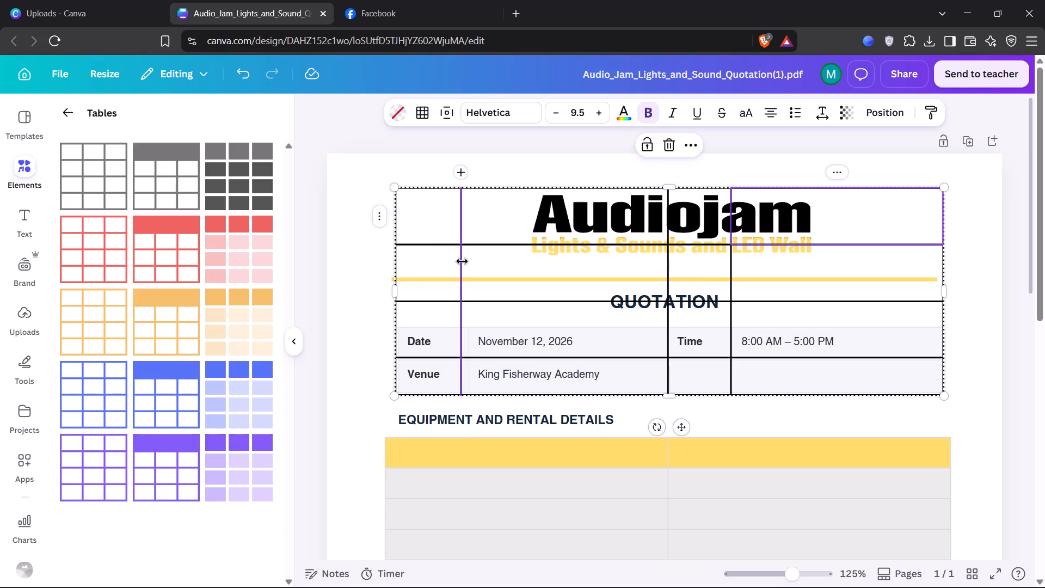
drag(462, 261, 474, 263)
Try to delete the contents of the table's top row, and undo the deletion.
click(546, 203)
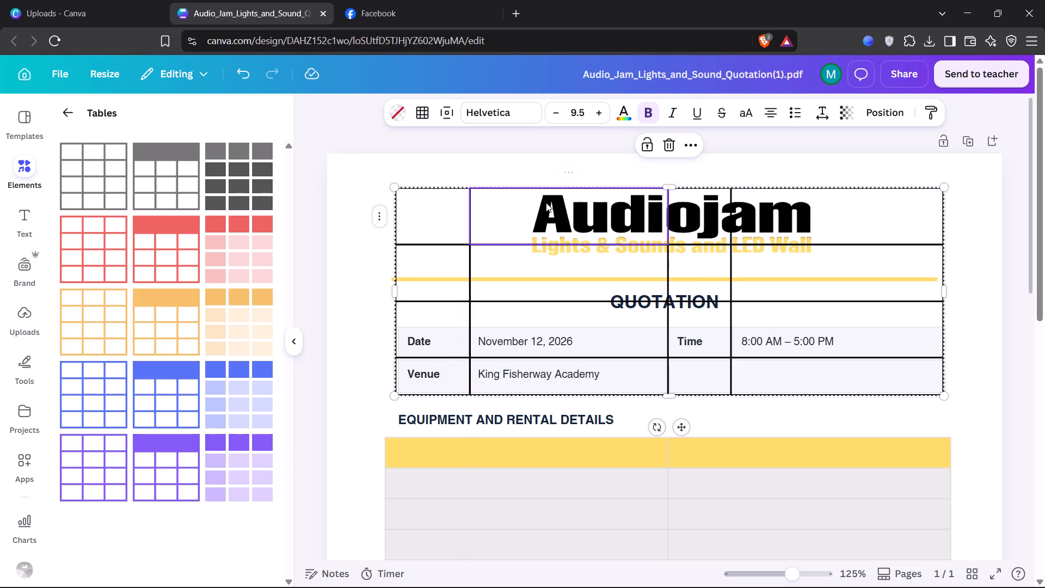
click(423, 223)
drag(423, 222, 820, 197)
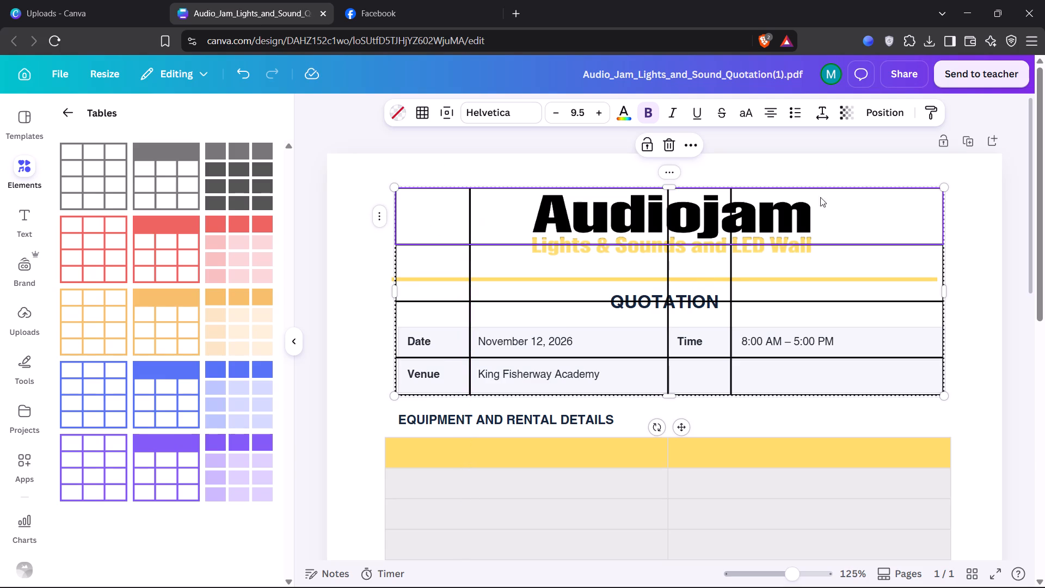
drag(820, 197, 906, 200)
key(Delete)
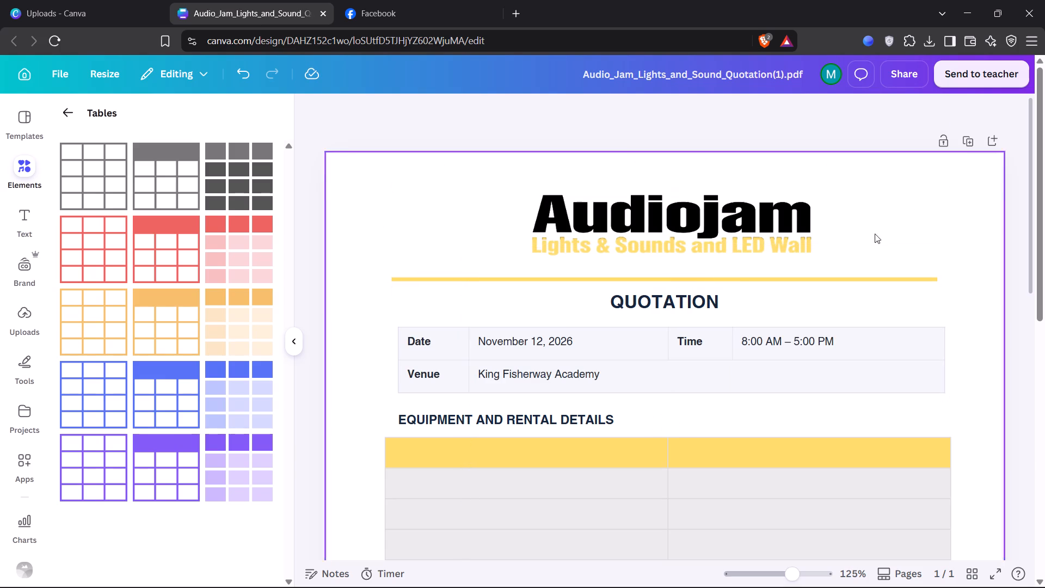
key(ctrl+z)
Delete the table's two top rows so that only two rows are left.
click(441, 203)
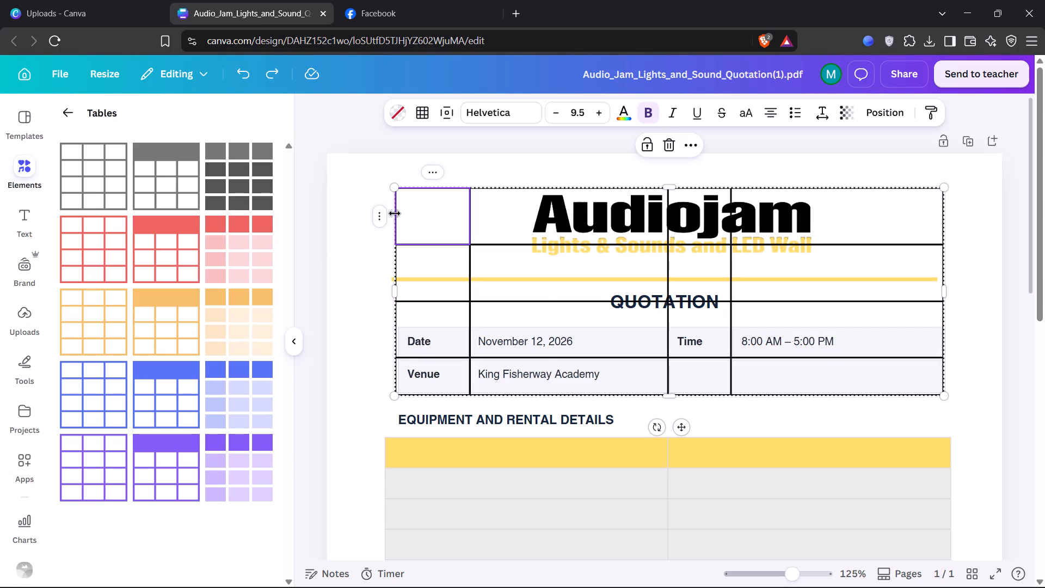
click(375, 211)
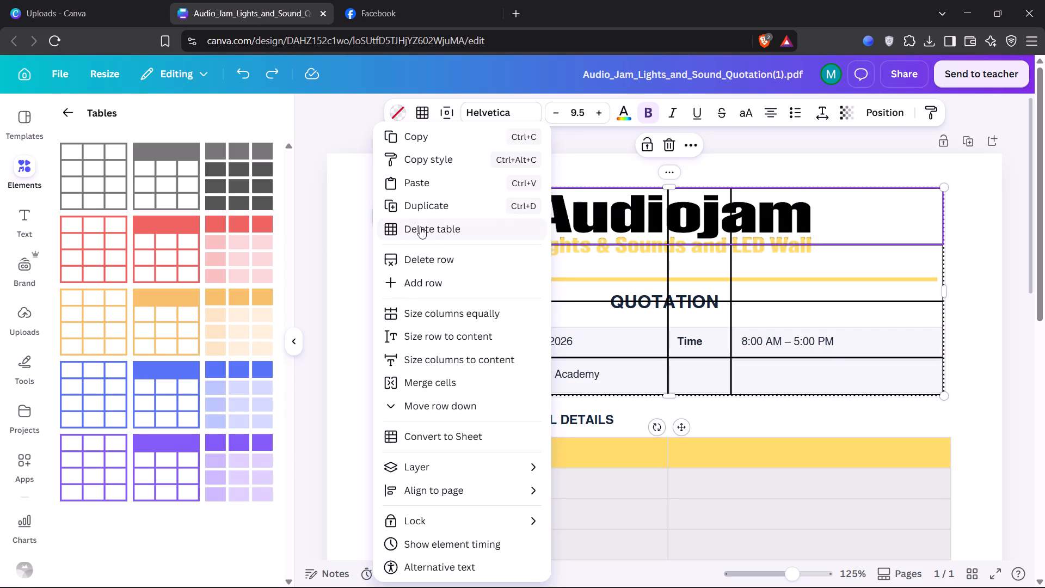
click(440, 261)
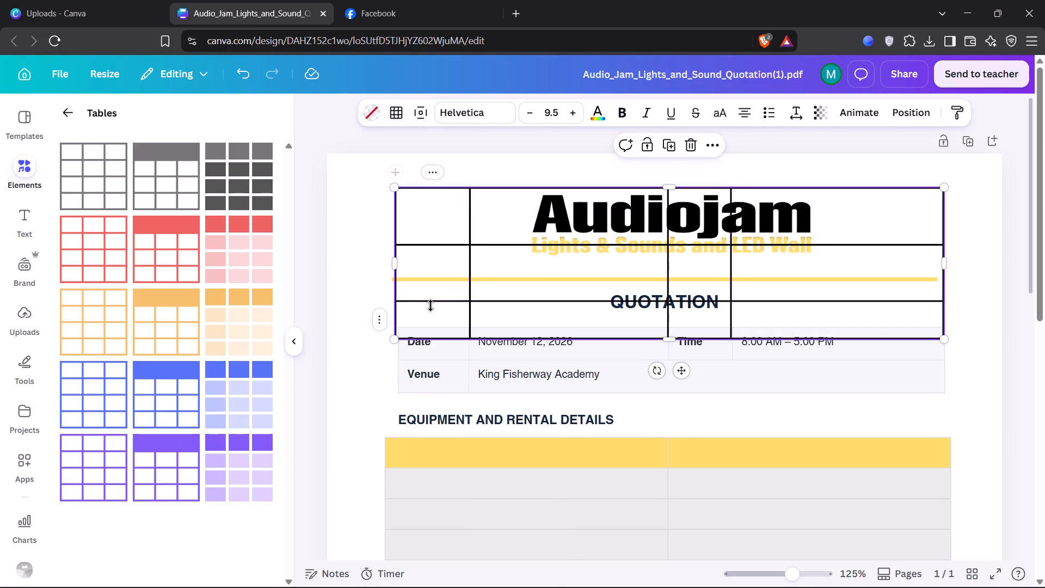
click(382, 216)
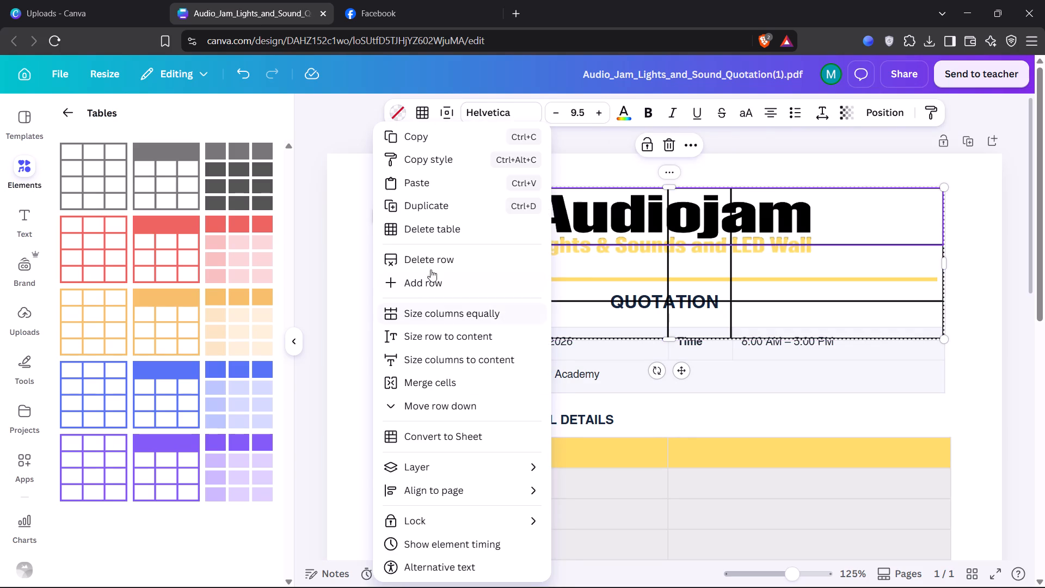
click(442, 251)
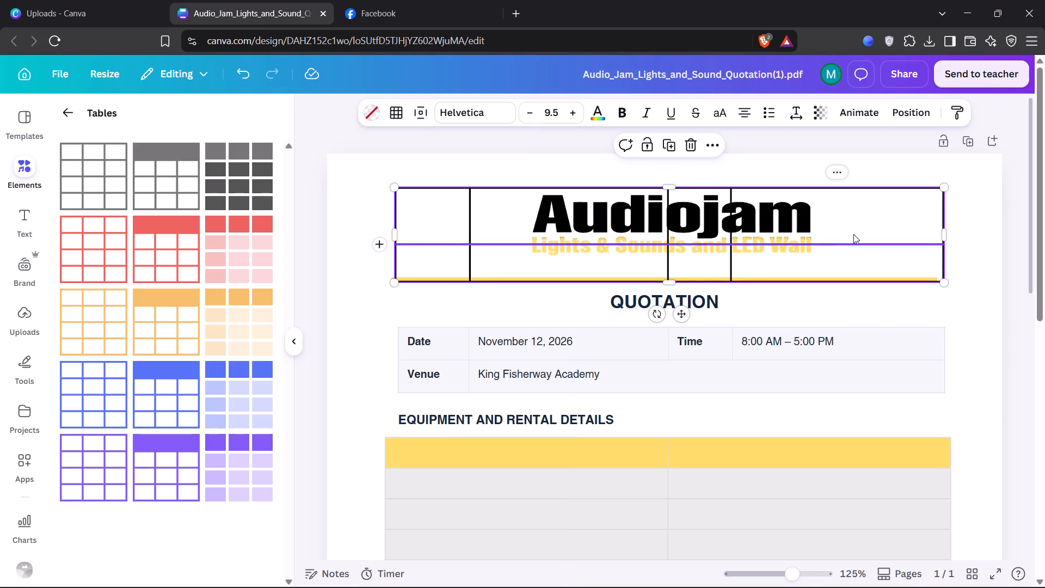
Move the two-row table down over the Date and Venue details box.
drag(681, 318, 686, 420)
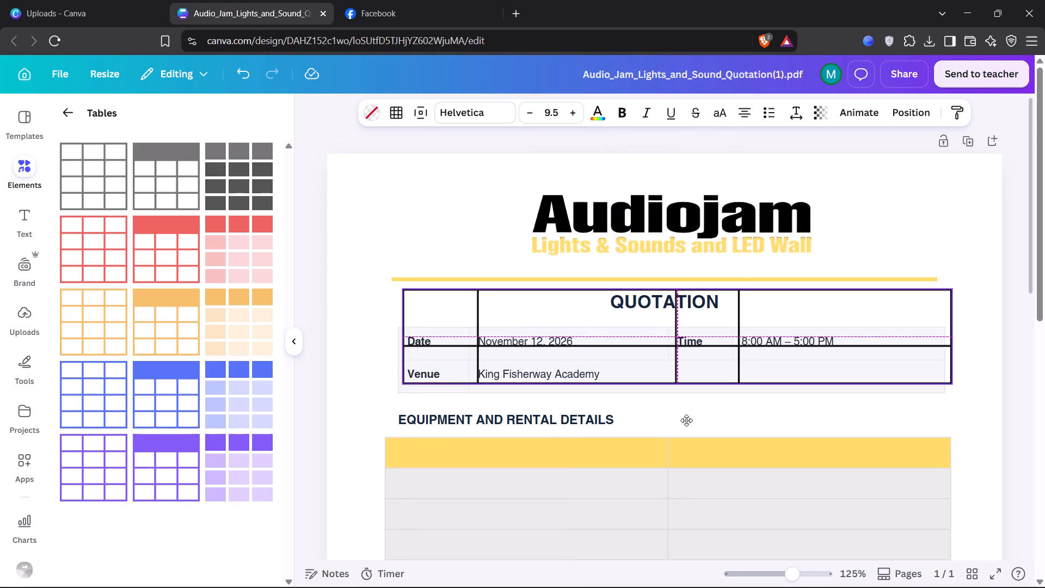
drag(686, 420, 685, 428)
Shorten the table's top row to match the Date row and realign the column dividers with the details box.
drag(672, 340, 668, 339)
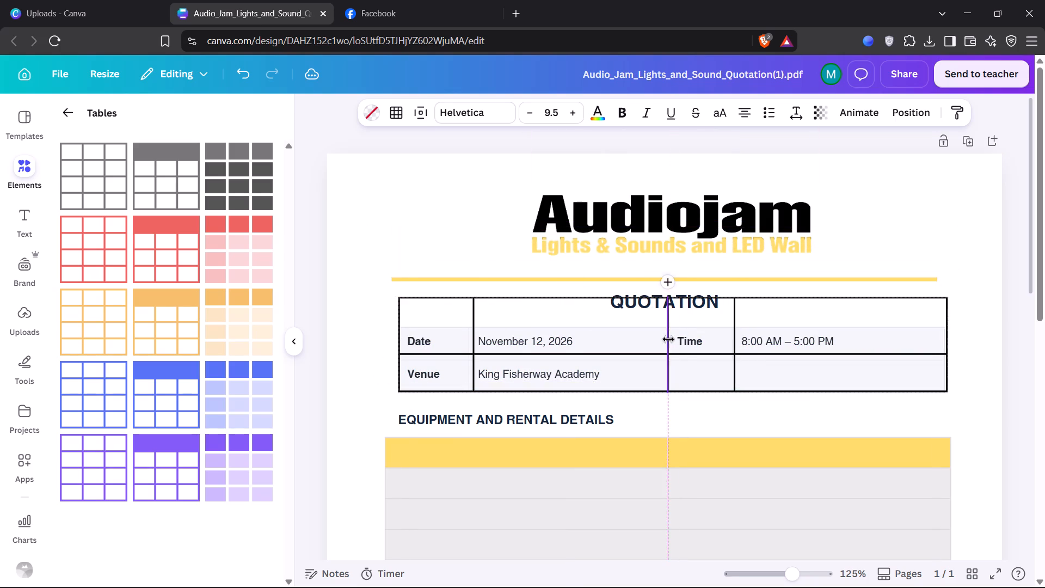
drag(668, 339, 667, 340)
click(734, 320)
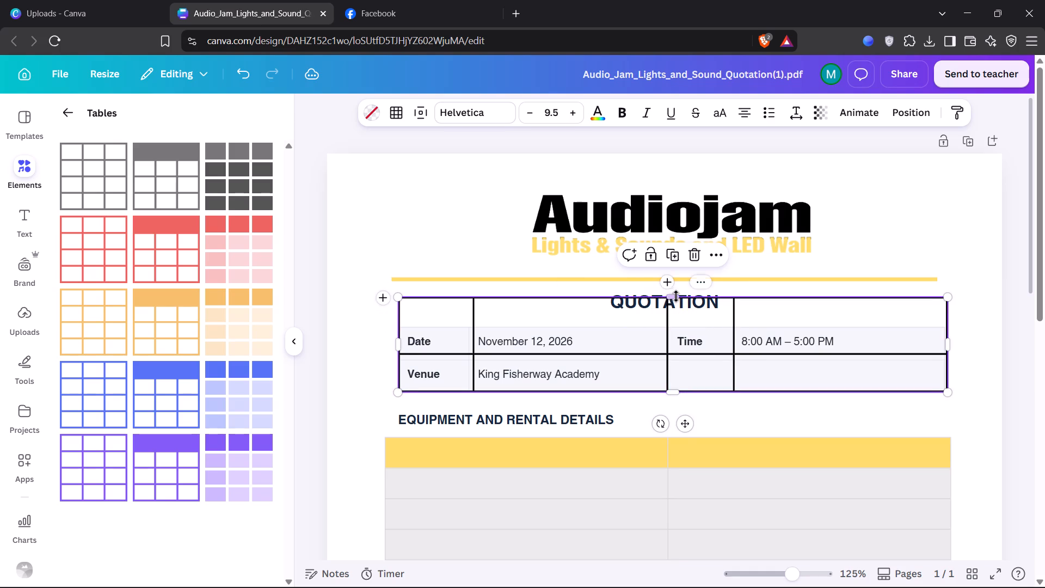
drag(676, 296, 676, 370)
drag(671, 316, 672, 346)
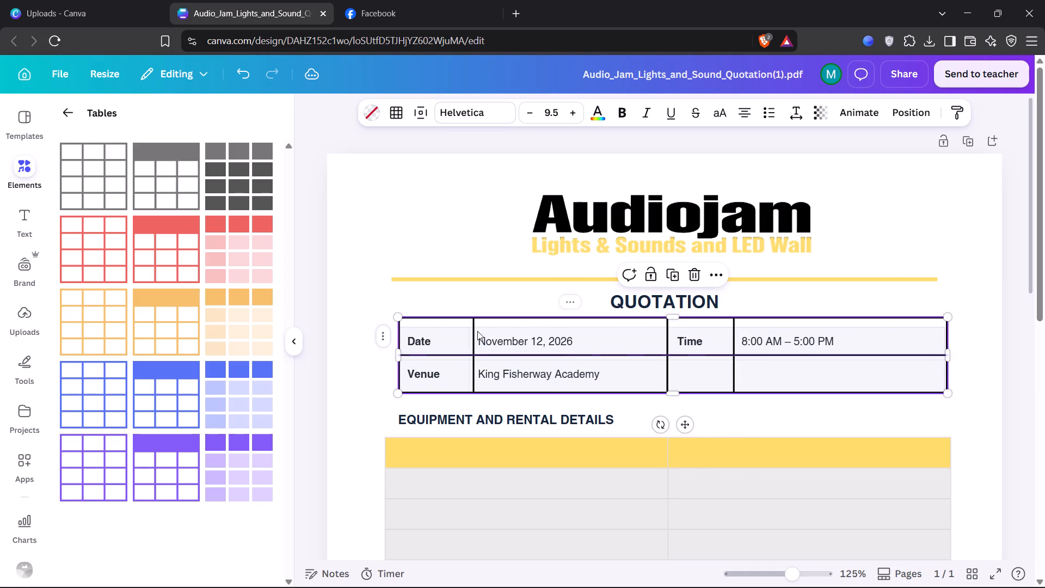
drag(475, 334, 468, 334)
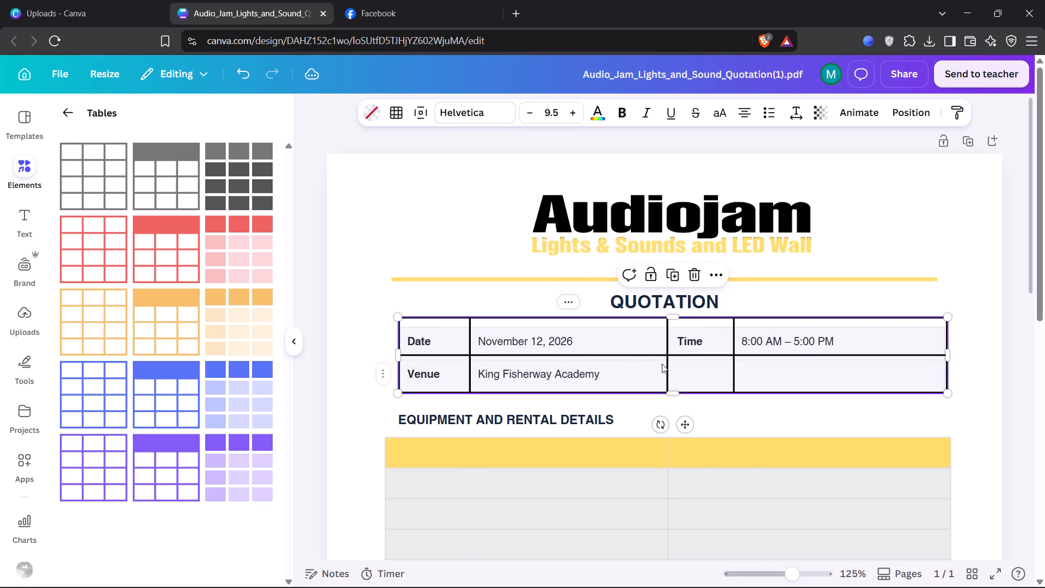
Shift the table slightly down and resize it to match the details box's width.
click(689, 427)
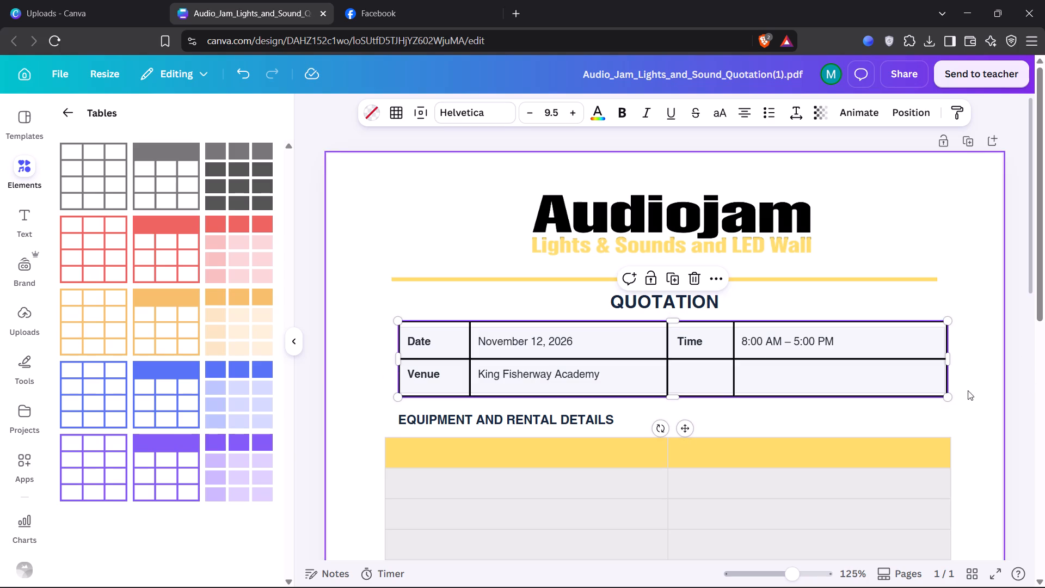
click(945, 397)
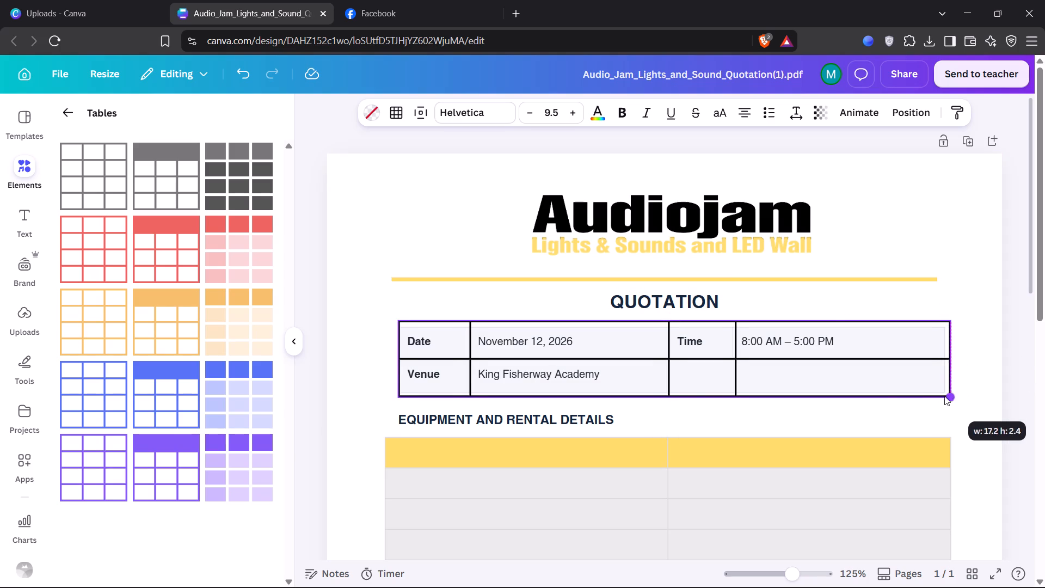
drag(402, 397, 406, 387)
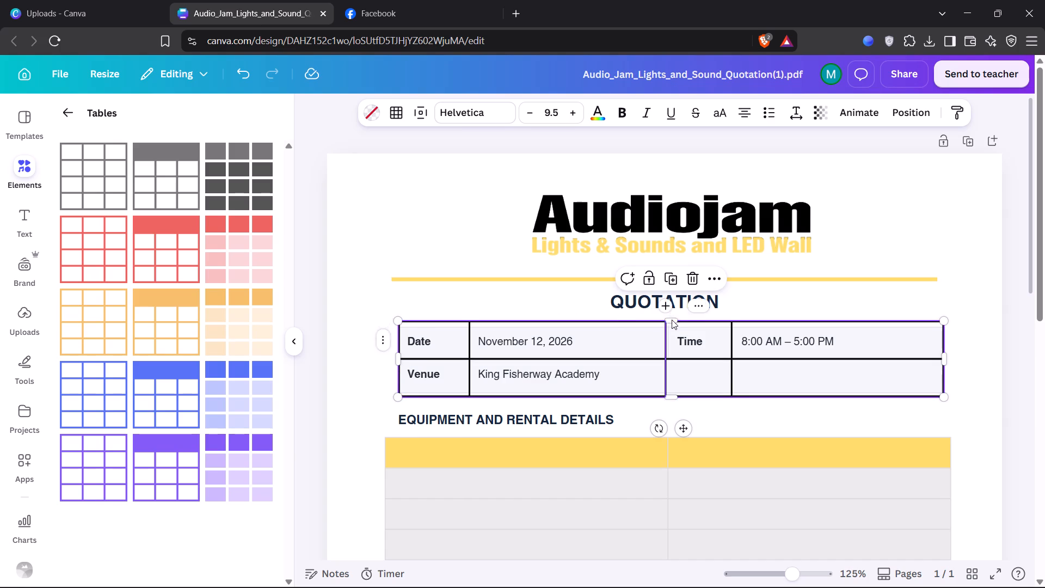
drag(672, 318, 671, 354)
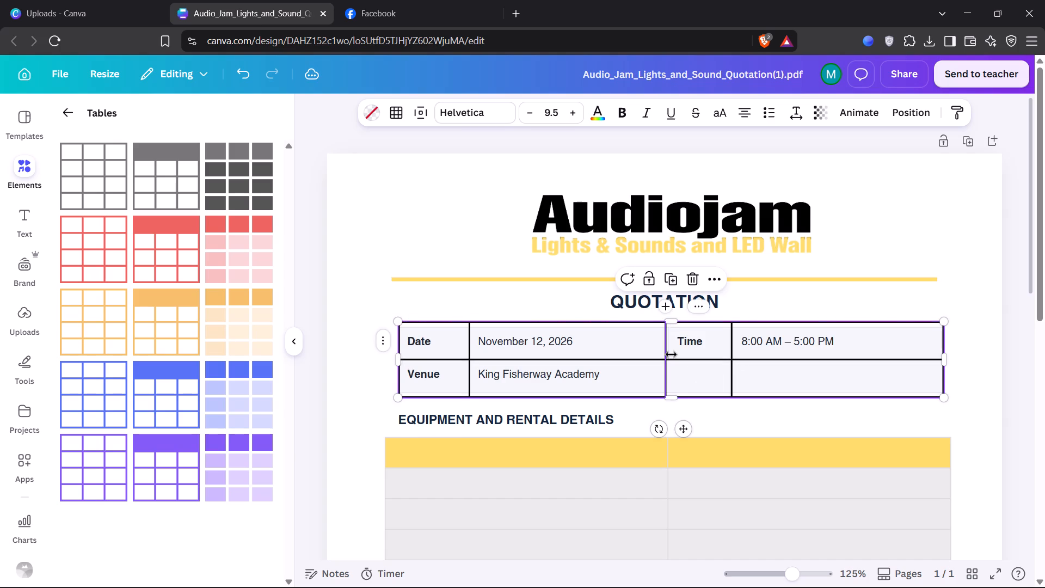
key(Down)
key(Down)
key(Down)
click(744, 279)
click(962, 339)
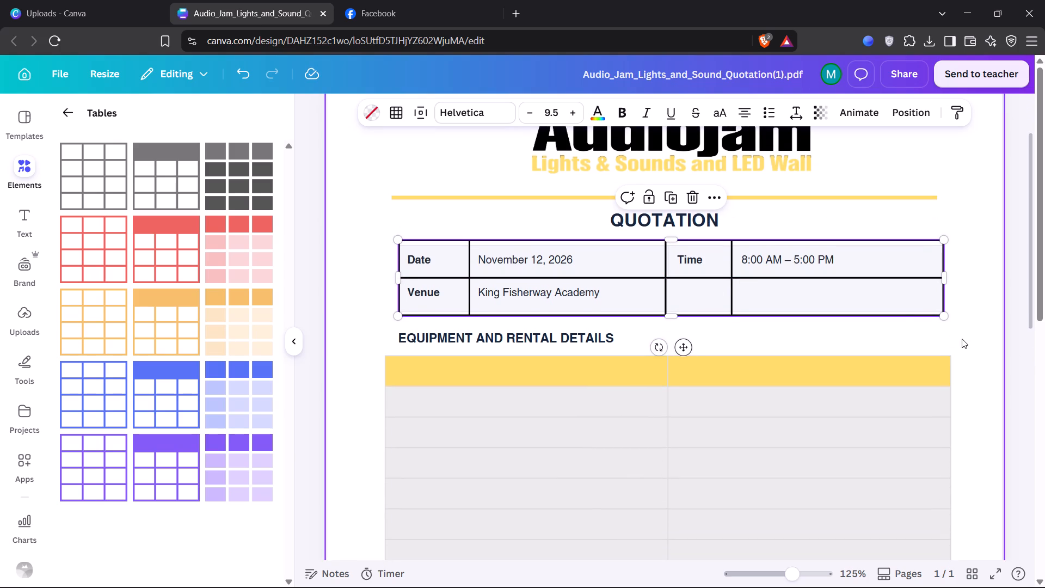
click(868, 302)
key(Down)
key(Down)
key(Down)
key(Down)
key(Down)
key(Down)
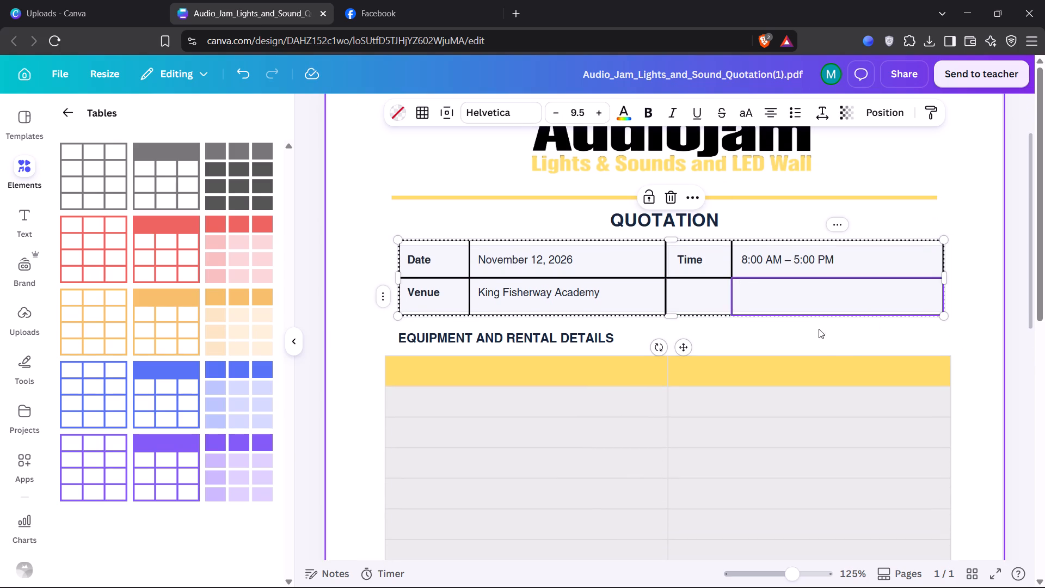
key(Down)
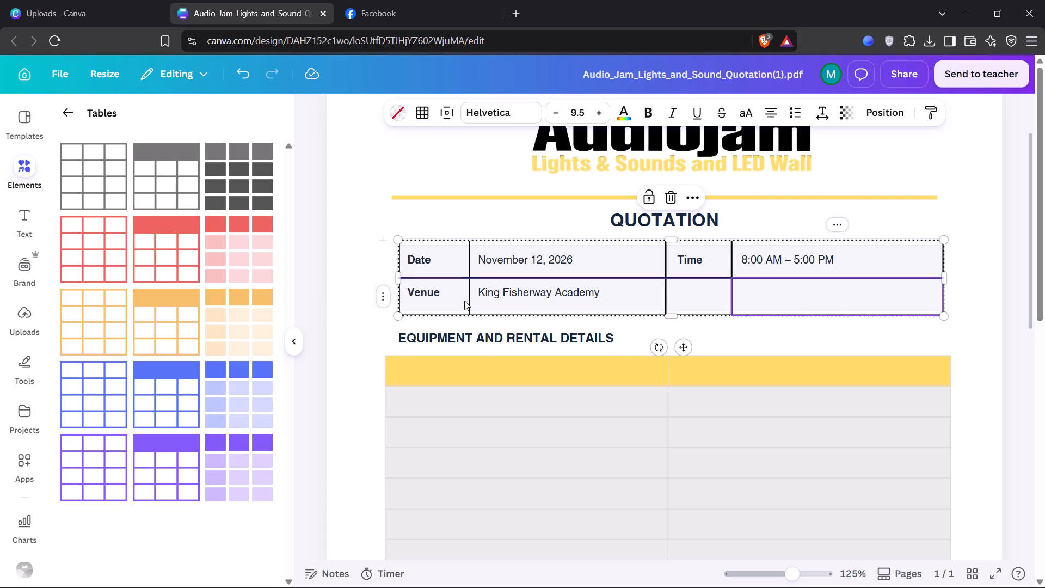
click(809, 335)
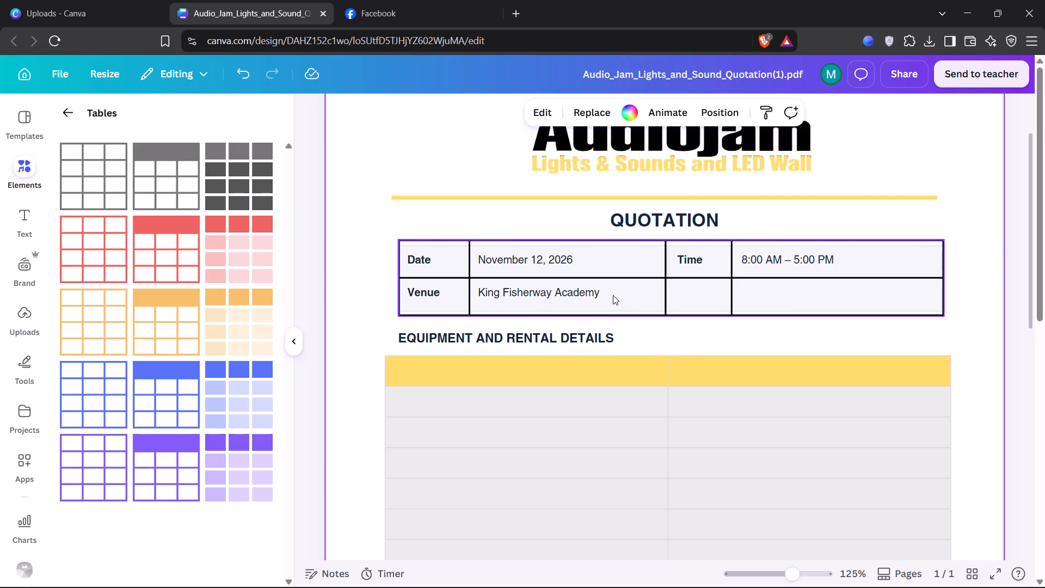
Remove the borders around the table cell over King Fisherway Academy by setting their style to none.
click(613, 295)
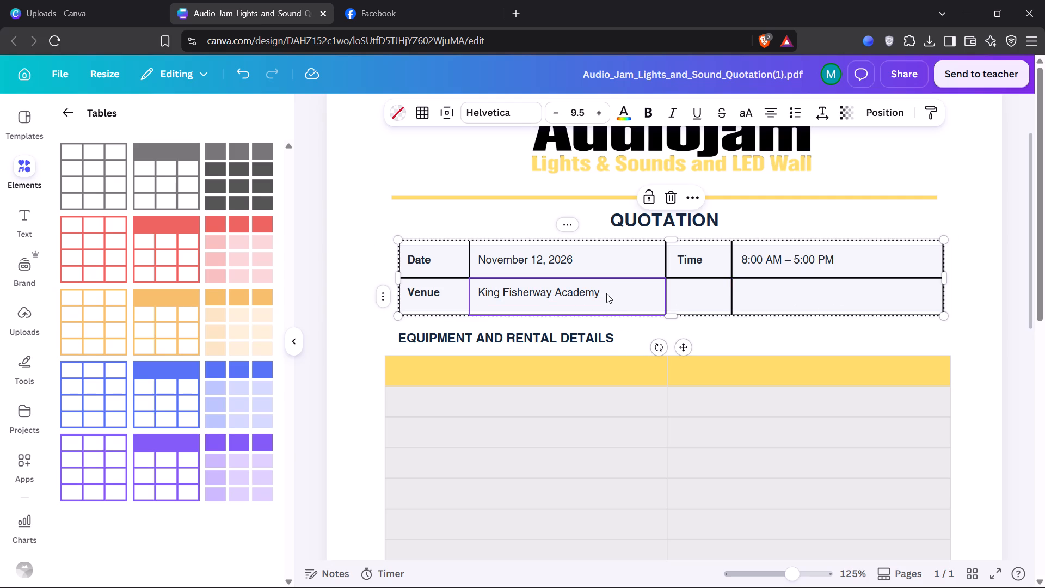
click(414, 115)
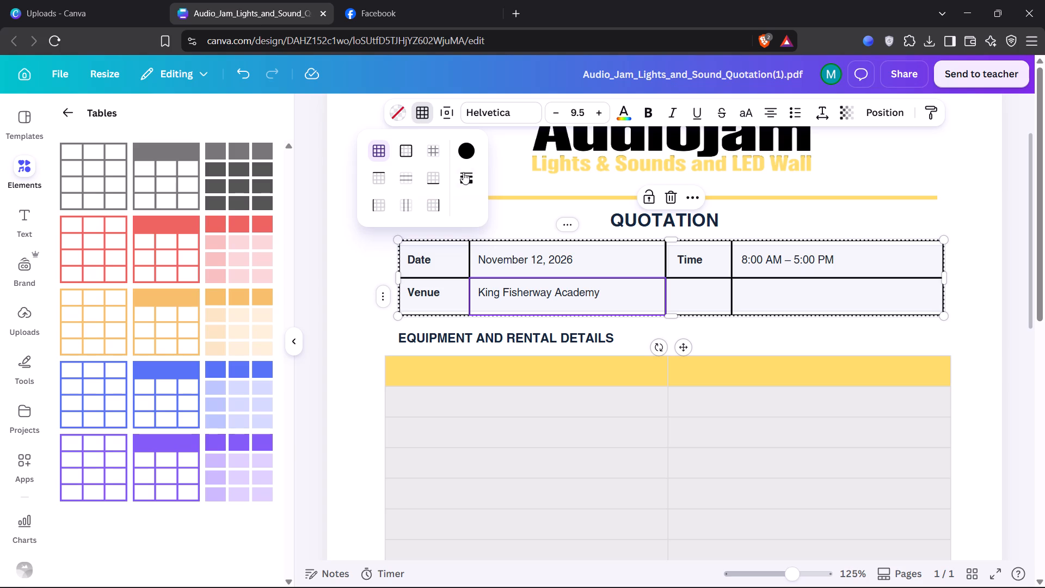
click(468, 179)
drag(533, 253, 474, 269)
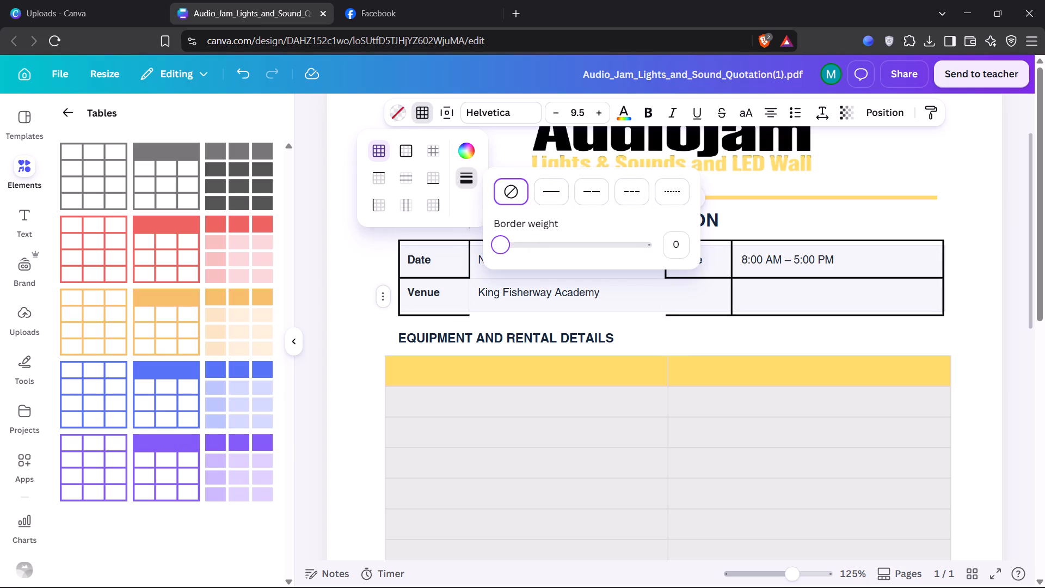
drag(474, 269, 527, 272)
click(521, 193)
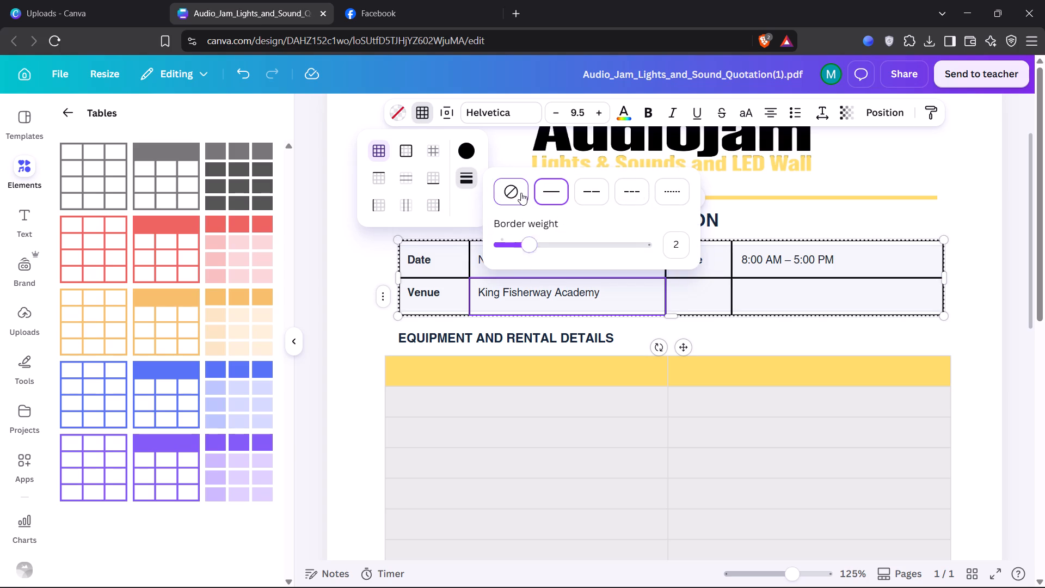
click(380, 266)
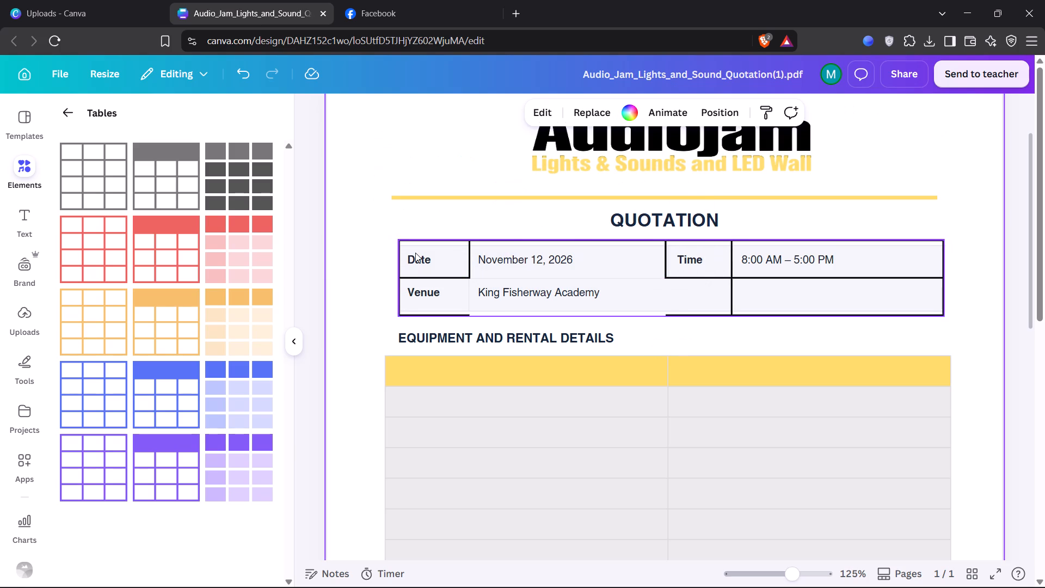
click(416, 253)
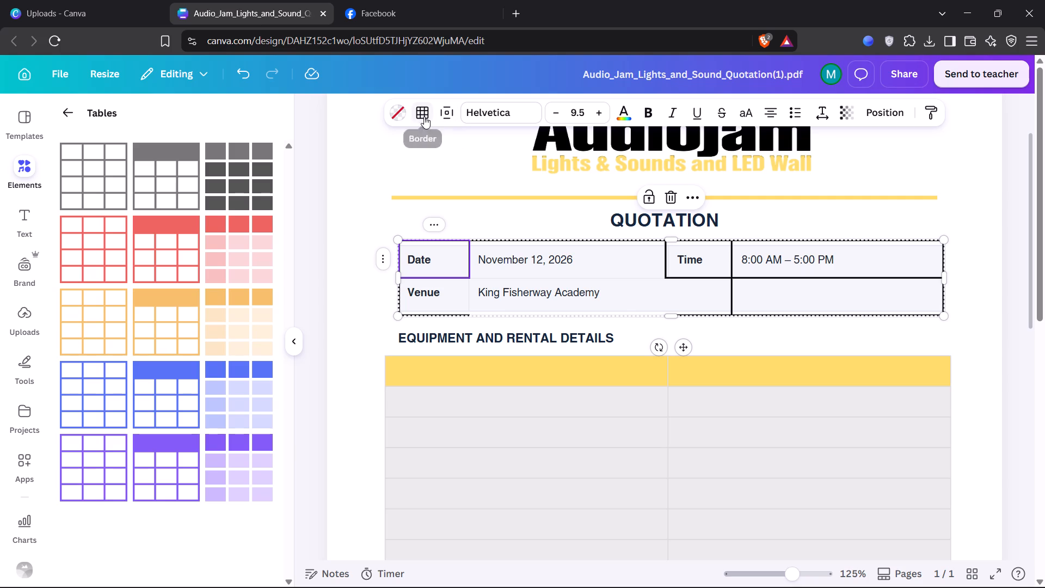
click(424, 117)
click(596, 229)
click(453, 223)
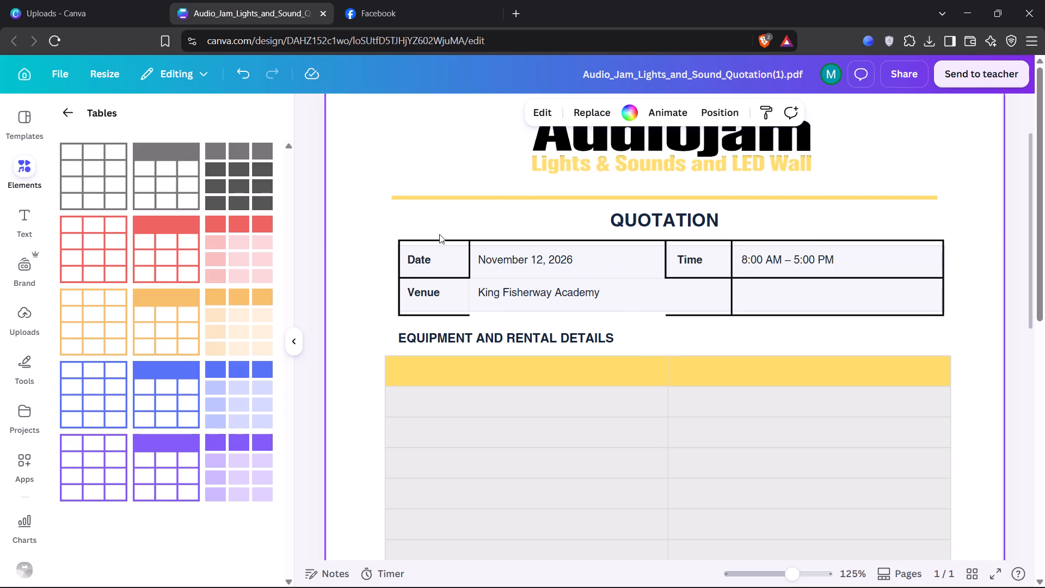
Set all borders of the date and venue table to a solid line with weight 1.
click(419, 241)
click(399, 114)
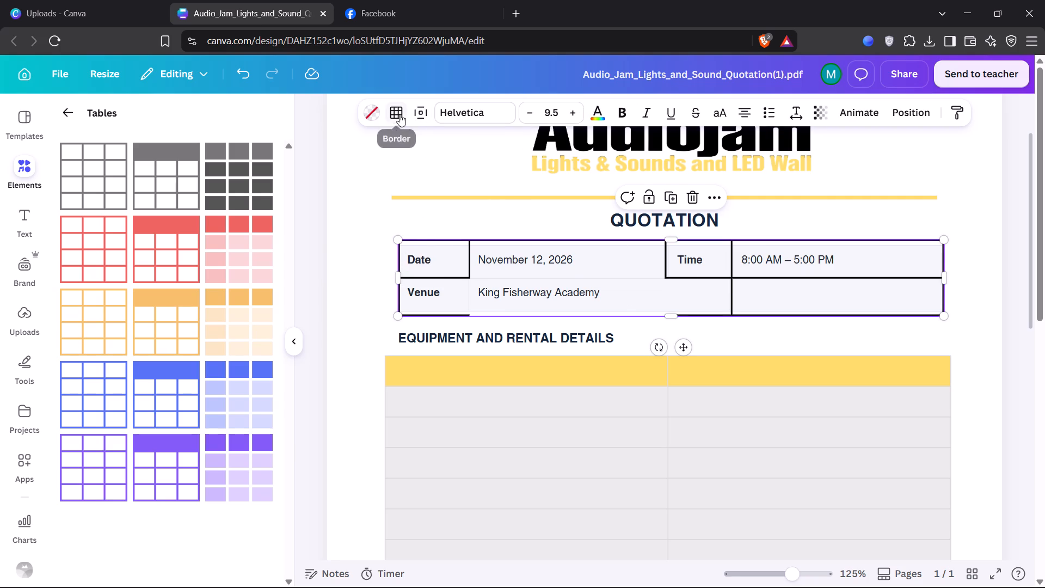
click(439, 176)
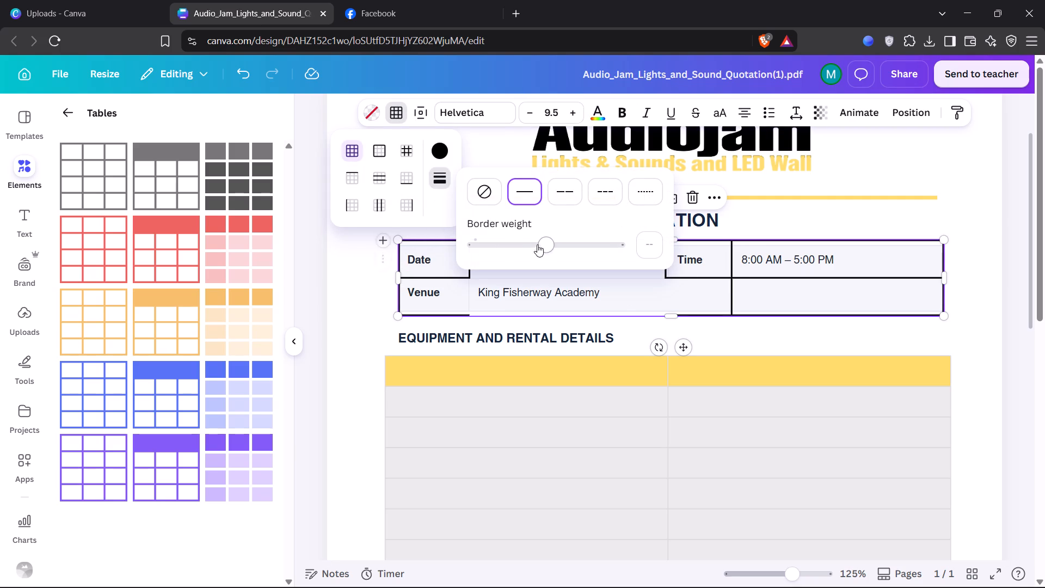
drag(539, 244, 482, 255)
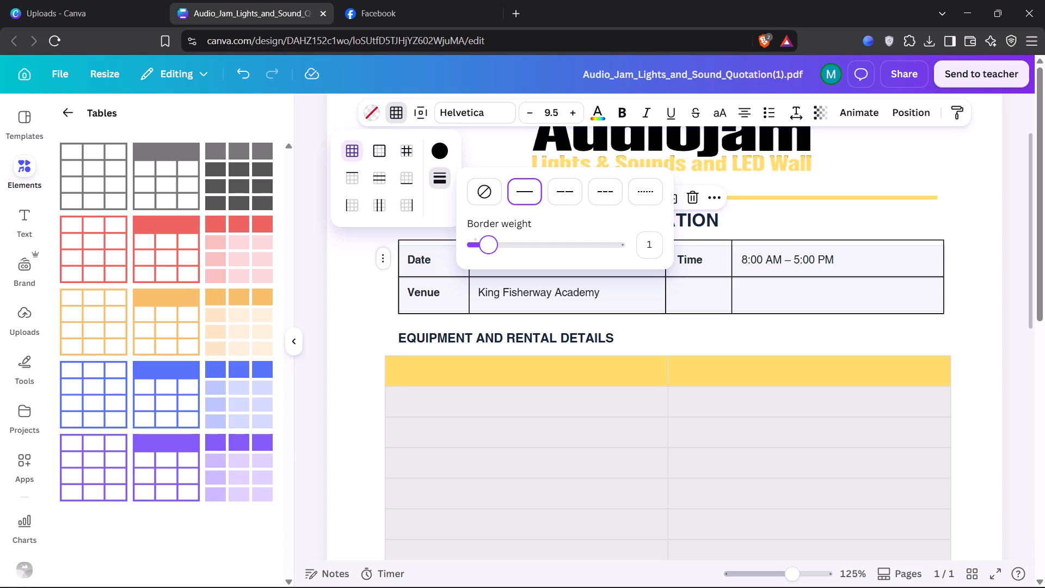
drag(482, 255, 485, 261)
Change the colour of all the table's borders to light gray #d9d9d9.
click(435, 154)
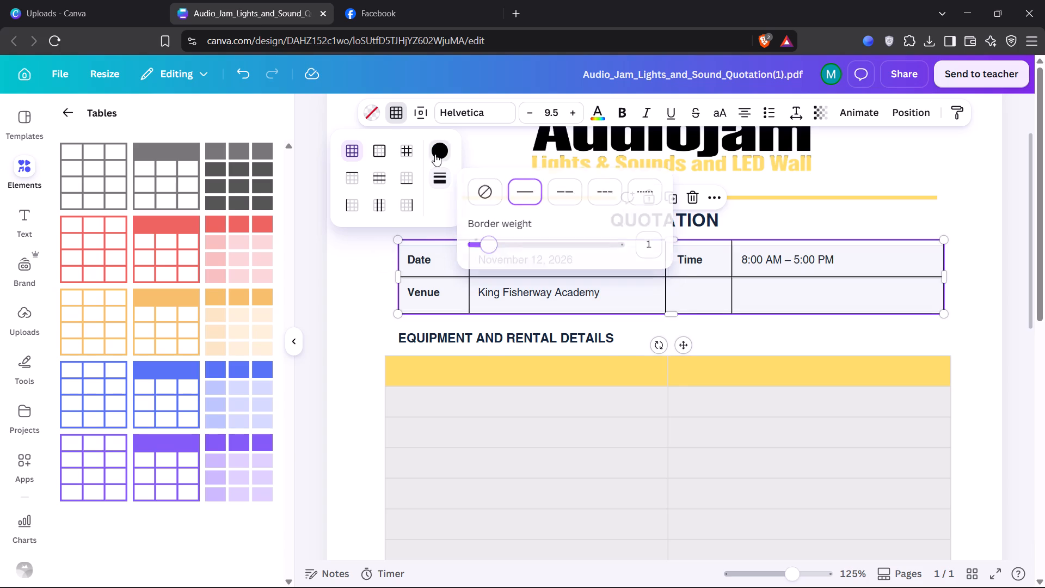
click(511, 220)
click(529, 219)
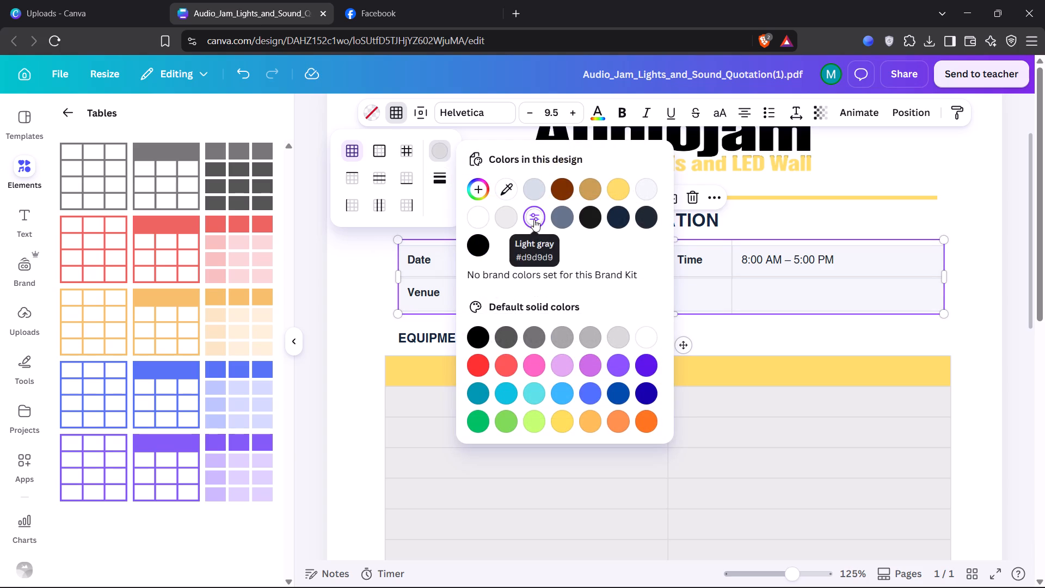
click(970, 310)
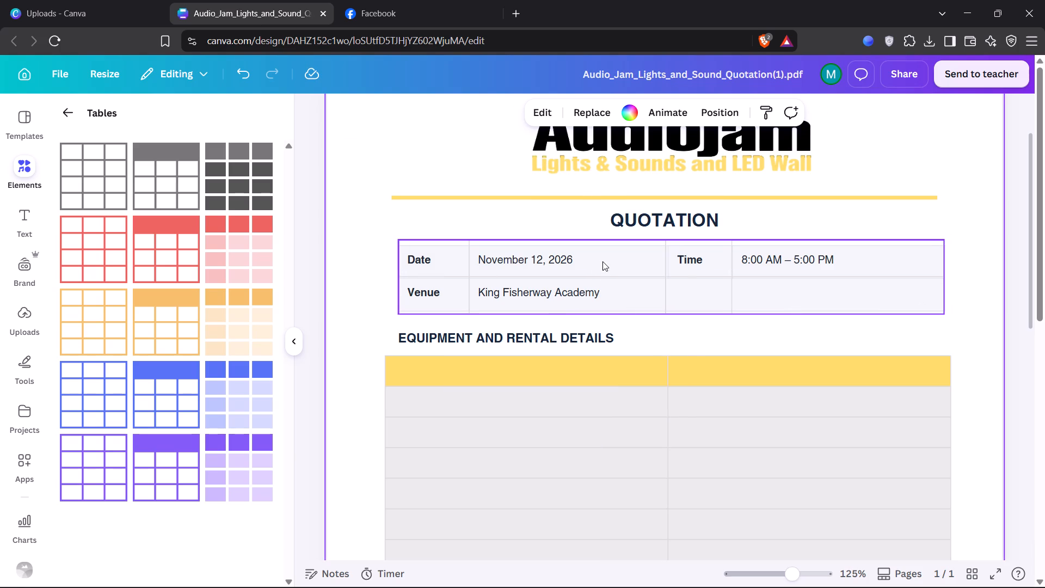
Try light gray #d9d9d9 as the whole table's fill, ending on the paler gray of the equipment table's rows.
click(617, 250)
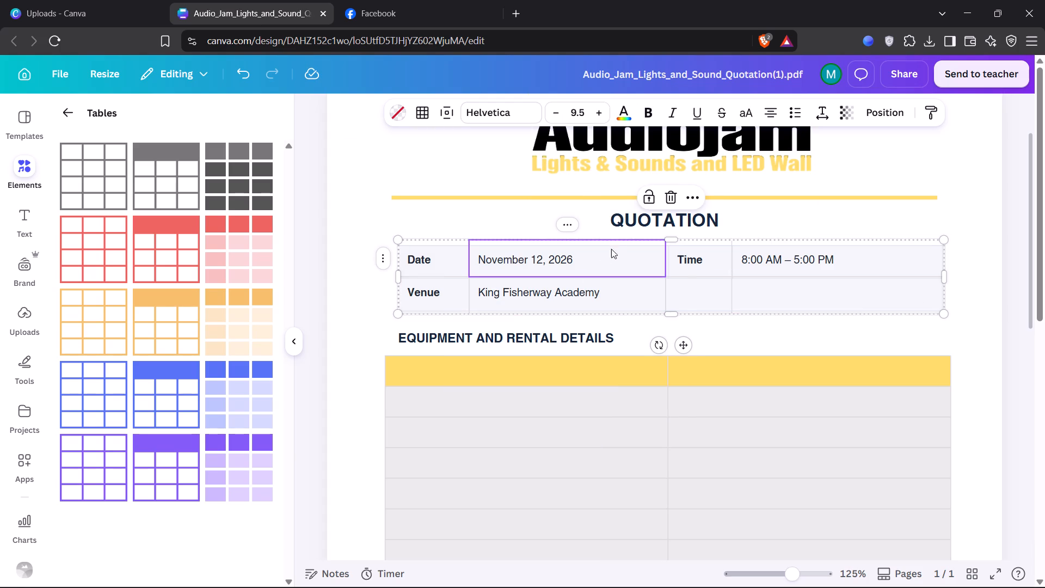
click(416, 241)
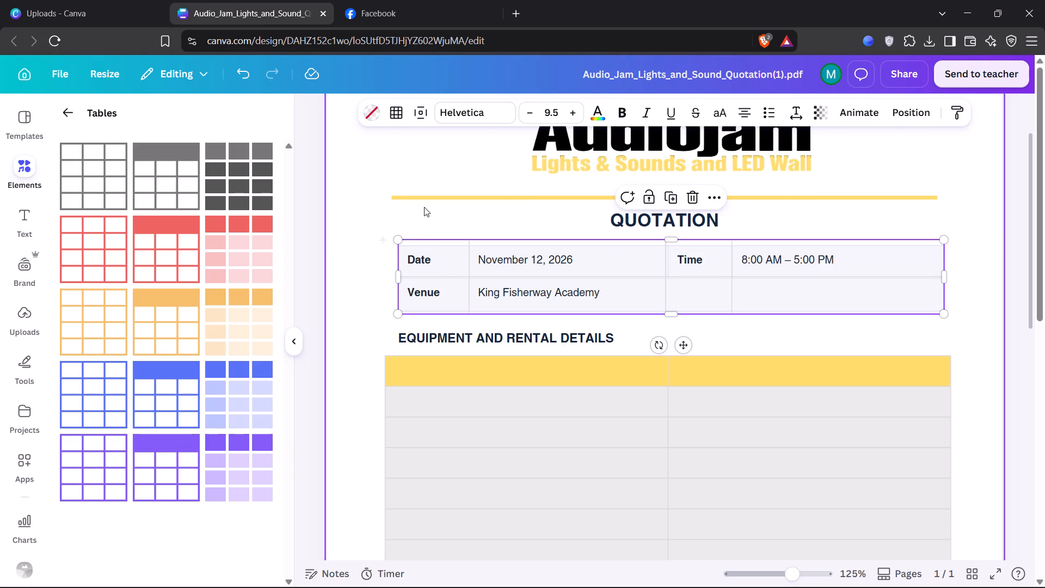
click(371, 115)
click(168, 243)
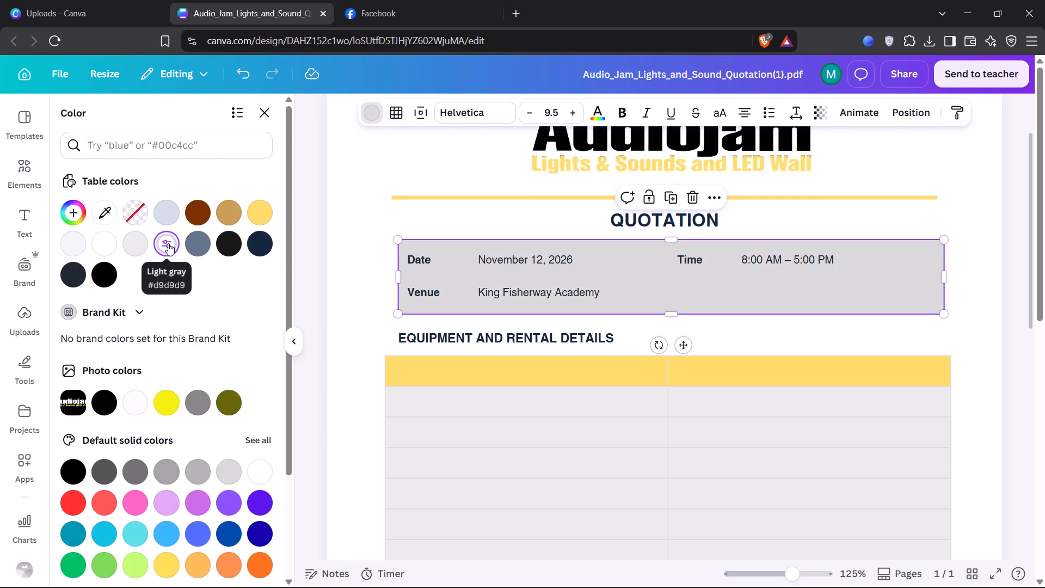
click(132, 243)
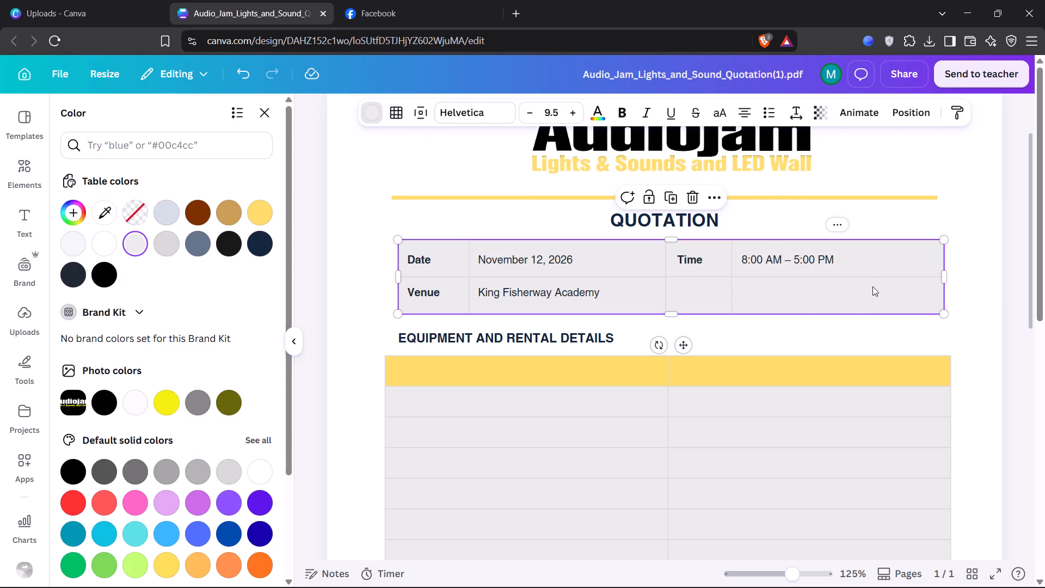
Move the table up off the Date and Venue details box so it sits just above it.
drag(877, 284, 908, 206)
click(988, 249)
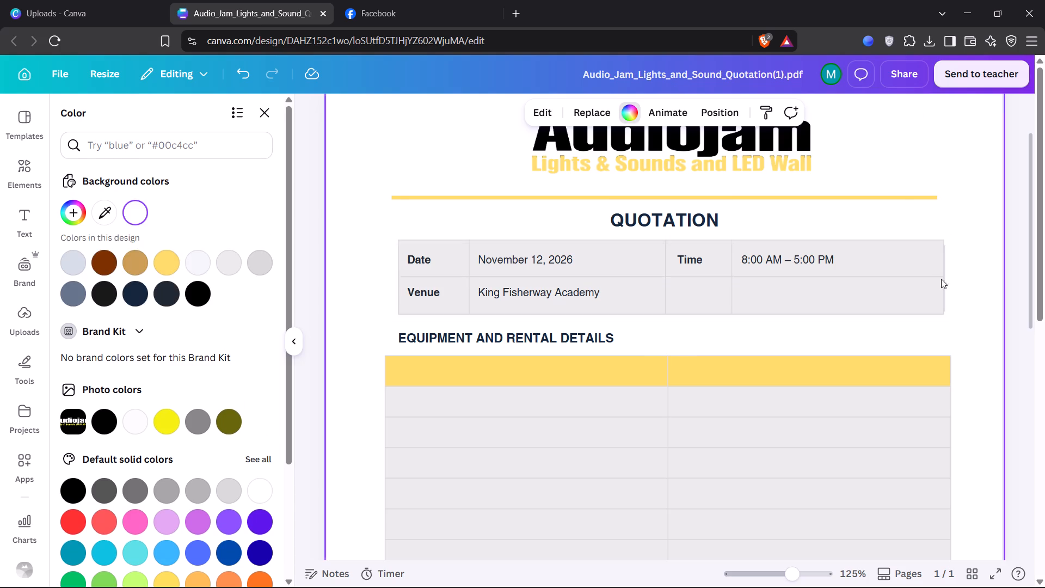
drag(874, 284, 867, 206)
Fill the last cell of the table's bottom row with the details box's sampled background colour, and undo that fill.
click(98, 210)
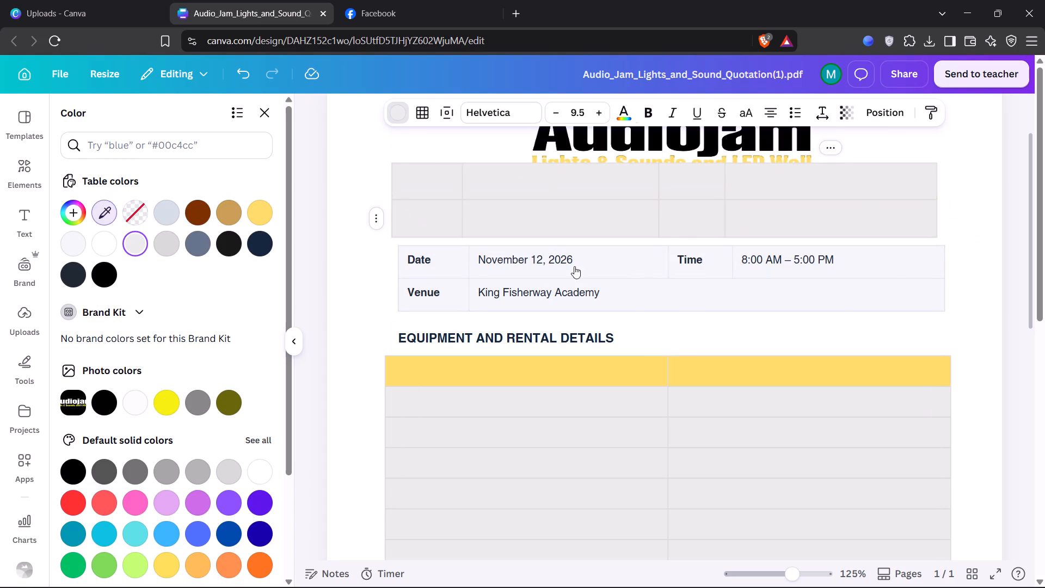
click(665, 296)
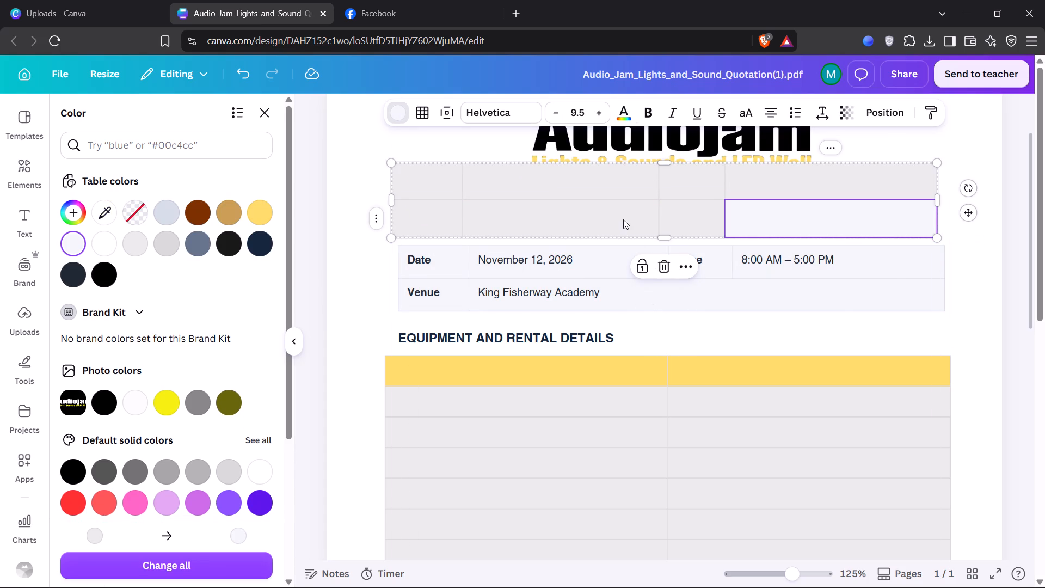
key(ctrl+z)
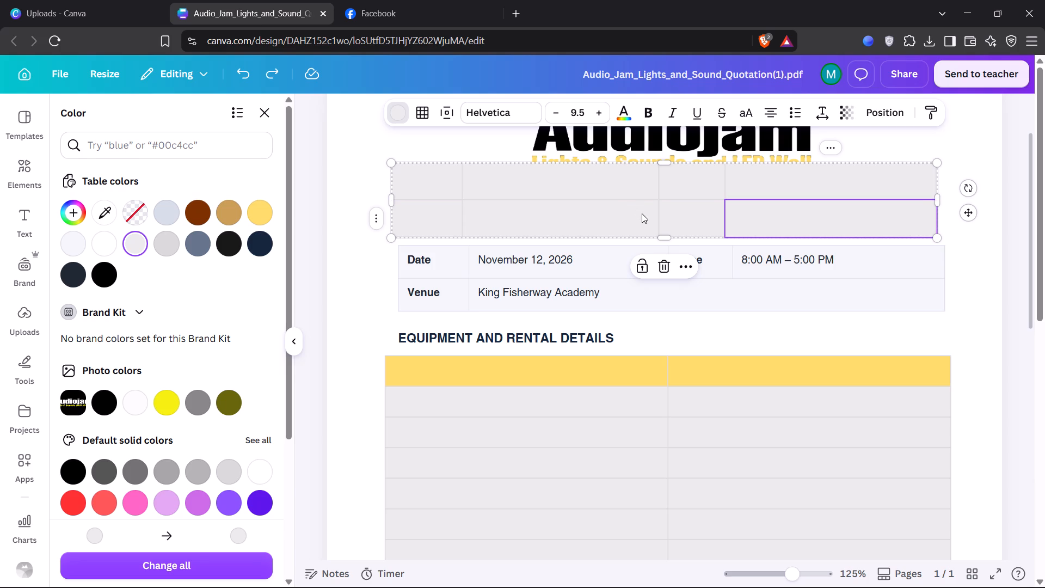
Fill all of the table's cells with the background colour sampled from the Date and Venue details box.
key(ctrl+a)
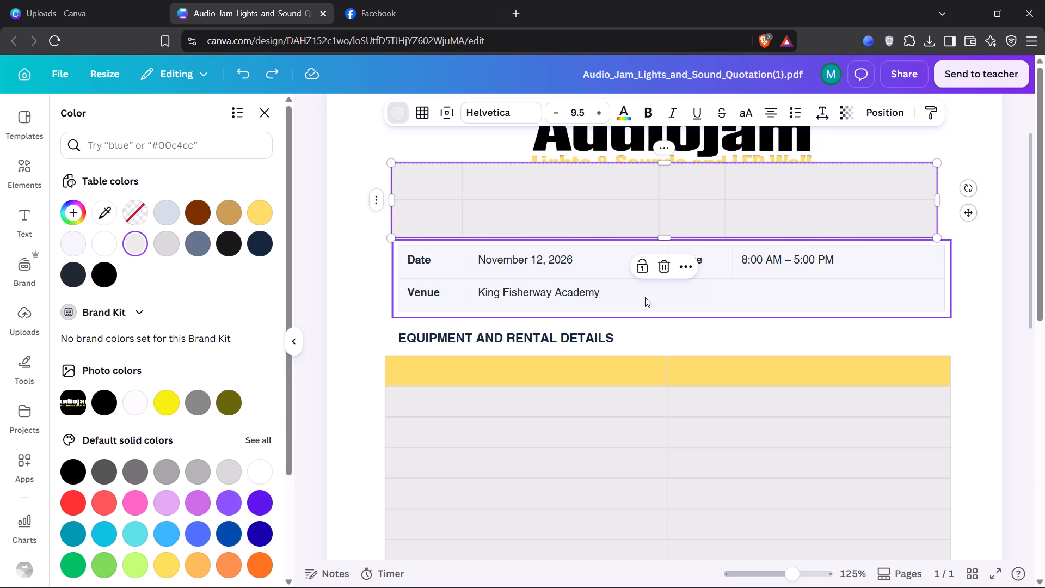
click(98, 206)
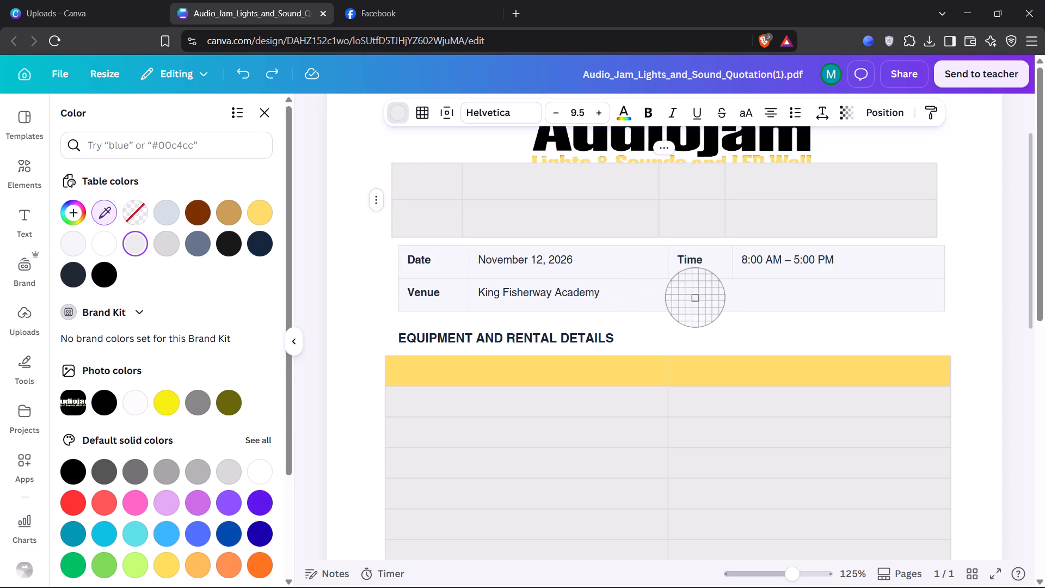
click(696, 298)
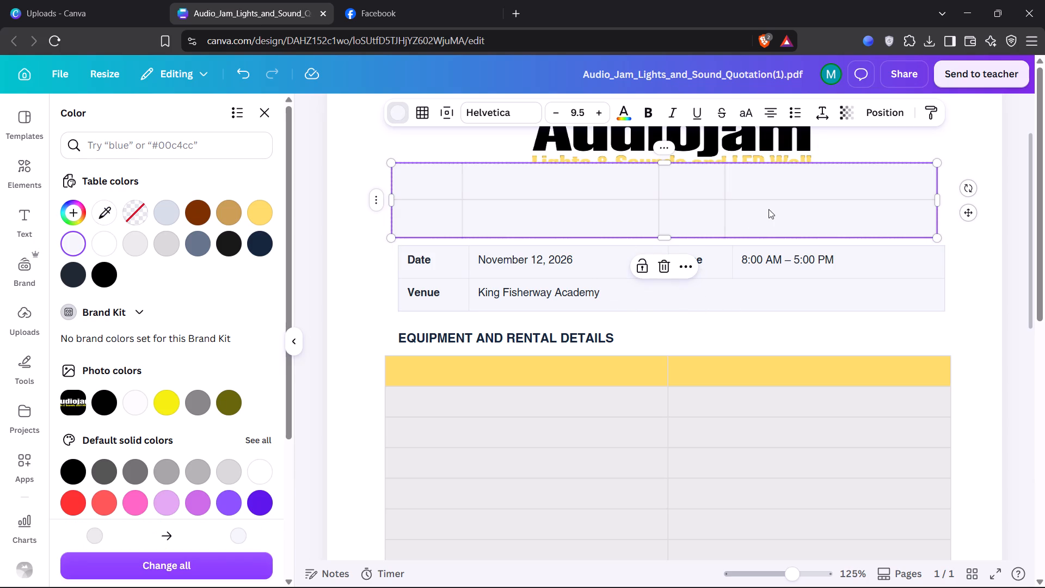
Merge the second and third cells of the table's bottom row.
click(660, 222)
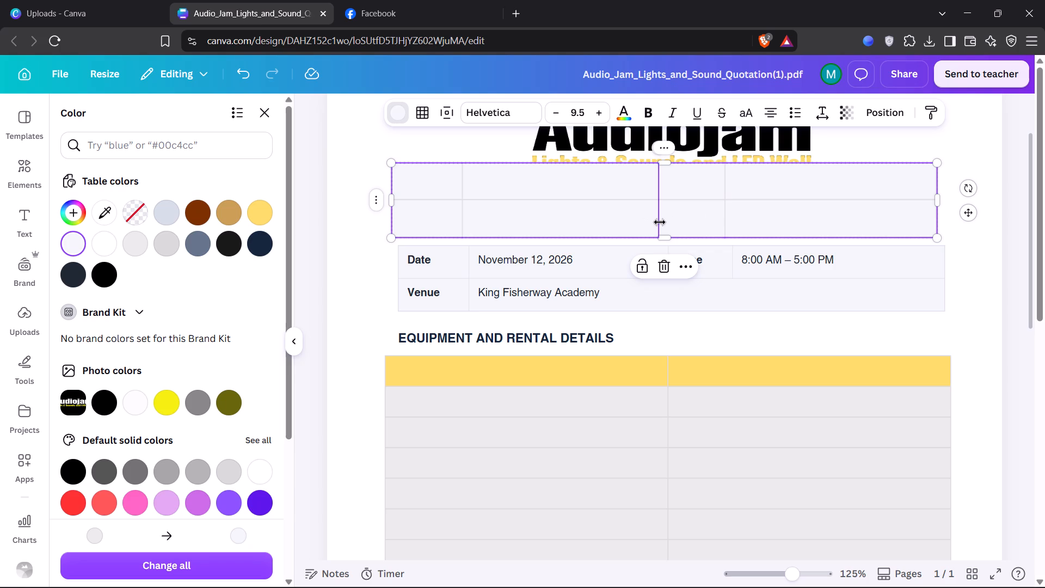
click(665, 215)
click(689, 224)
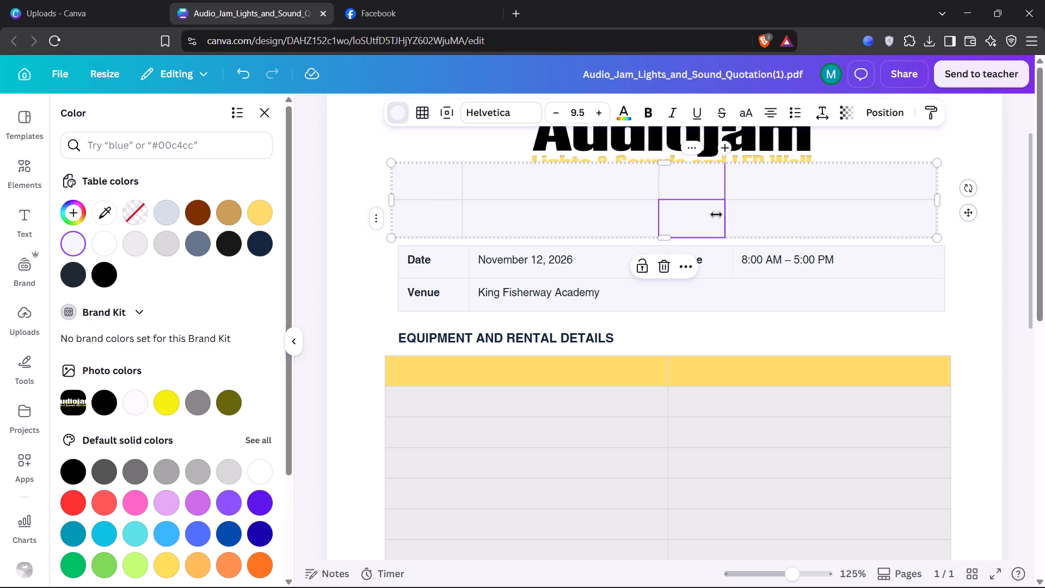
click(630, 217)
drag(630, 217, 684, 218)
right_click(684, 218)
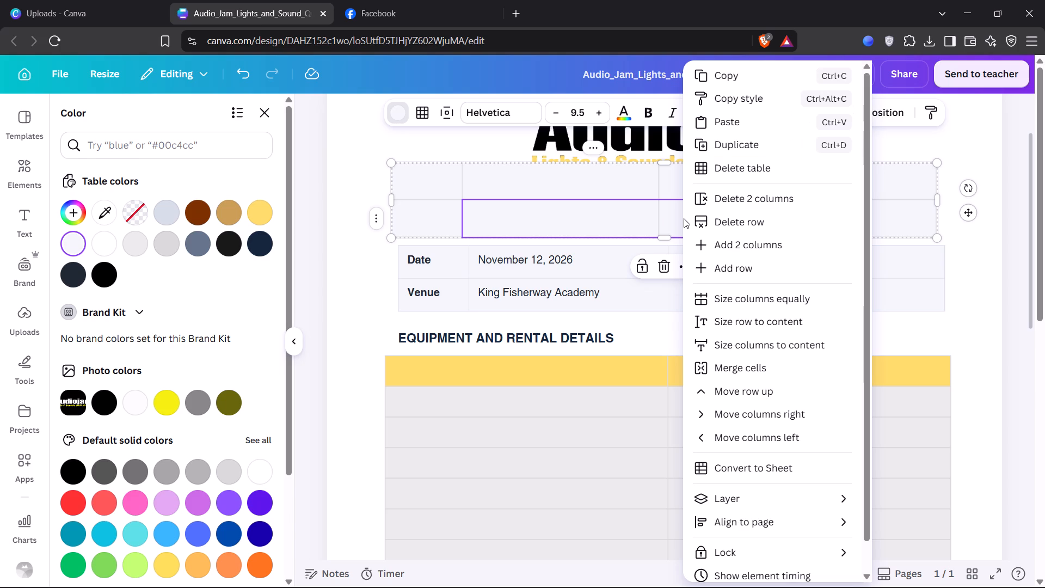
click(753, 365)
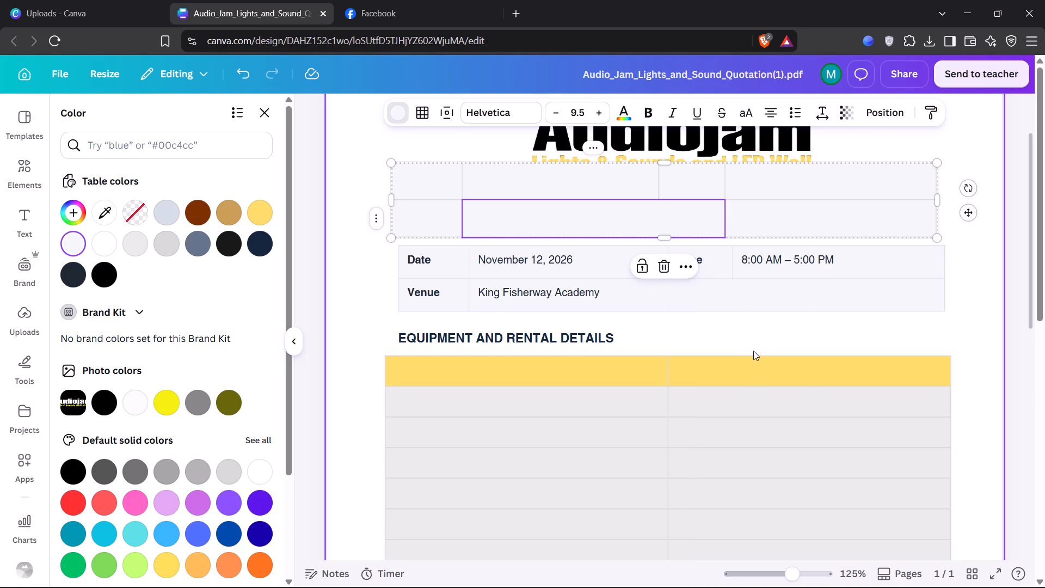
Merge the wide middle cell and the last cell of the table's bottom row into one cell.
click(760, 215)
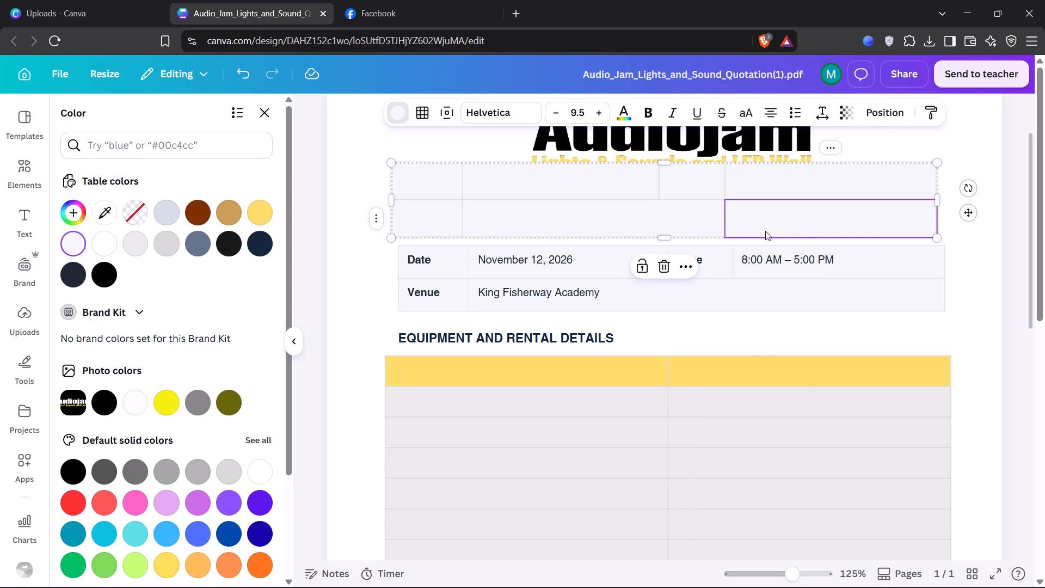
drag(684, 222, 717, 219)
drag(814, 217, 815, 217)
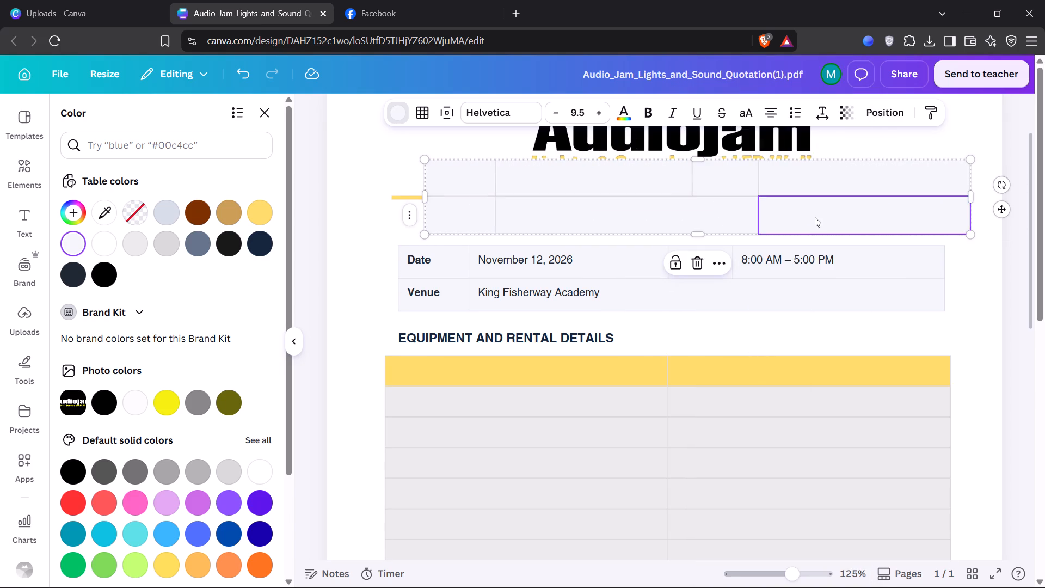
drag(815, 217, 800, 216)
ctrl+click(705, 220)
right_click(709, 216)
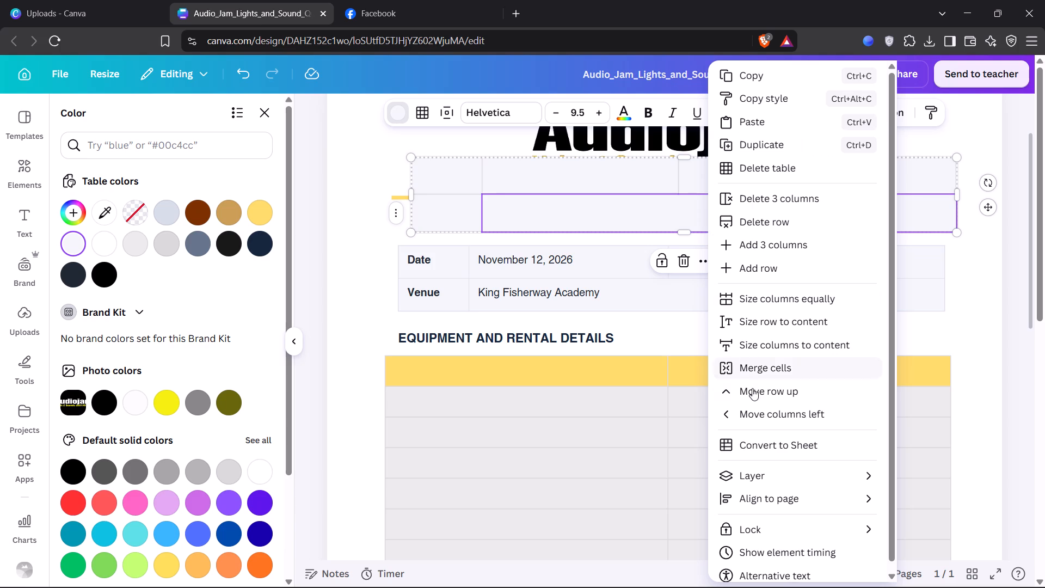
click(773, 376)
Move the table back so its sides line up with the Date and Venue details box just below it.
drag(784, 185, 769, 191)
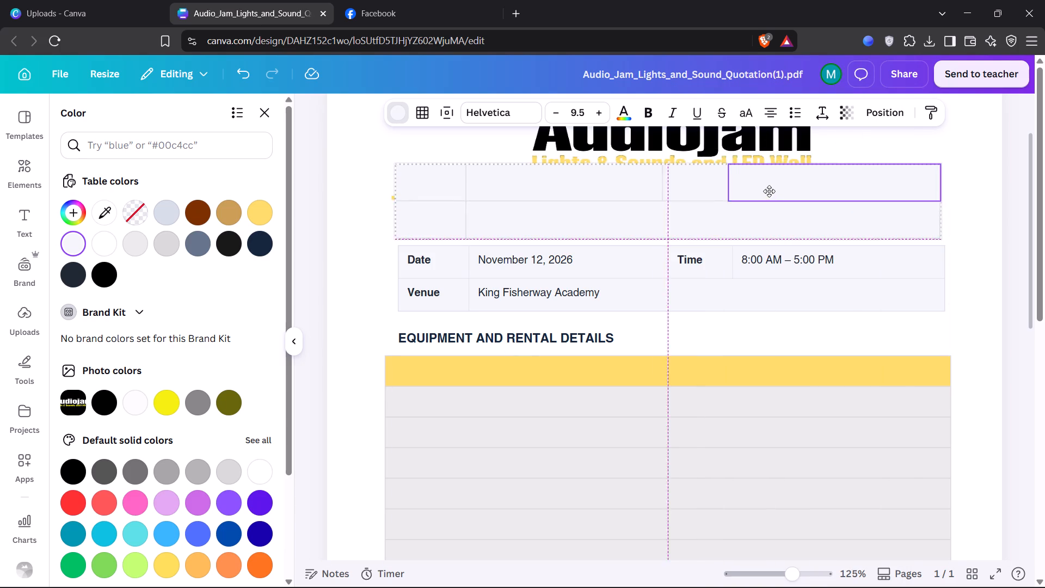
drag(769, 191, 771, 192)
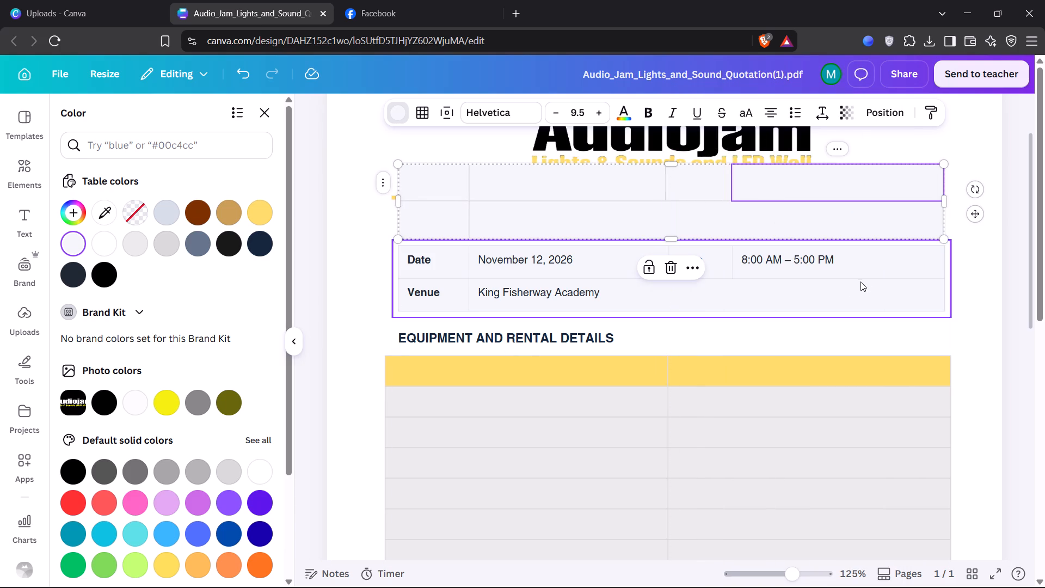
Label the table's first-column cells Date and Venue, and the third cell of the top row Time.
double_click(442, 185)
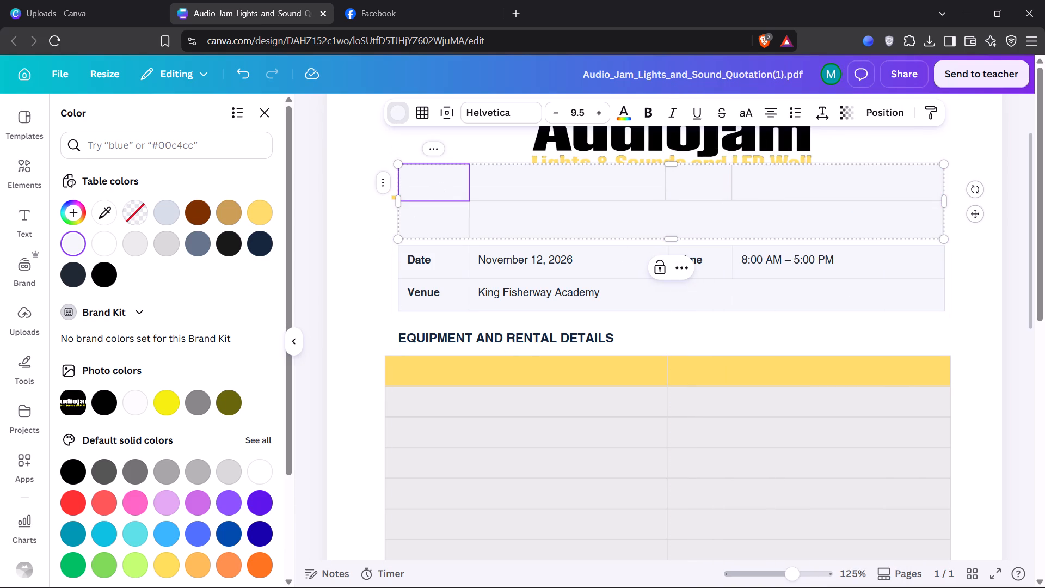
text(DAT)
key(BackSpace)
key(BackSpace)
text(ate)
double_click(443, 222)
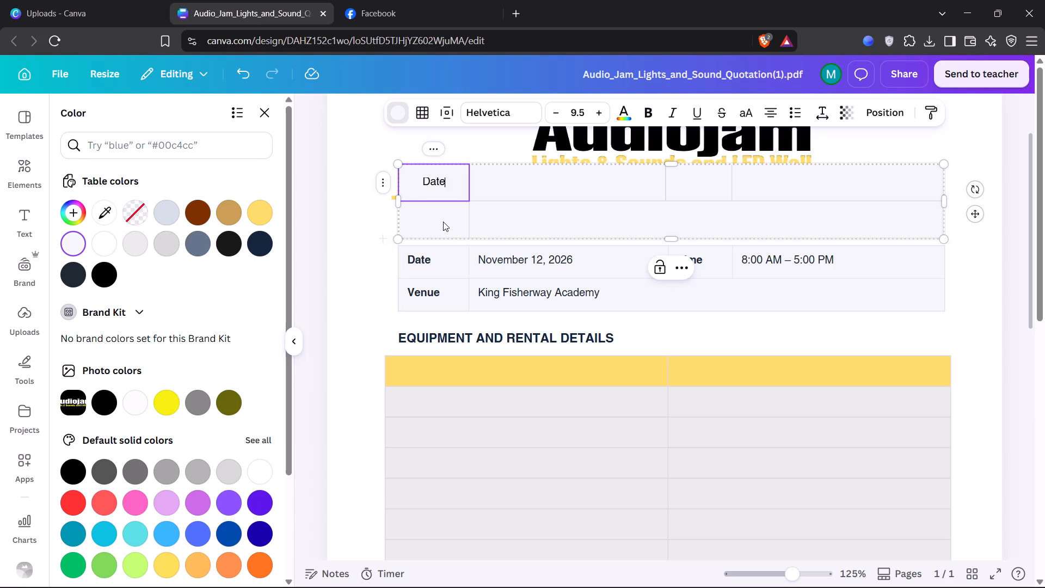
text(Venie)
key(BackSpace)
key(BackSpace)
text(ue)
double_click(702, 187)
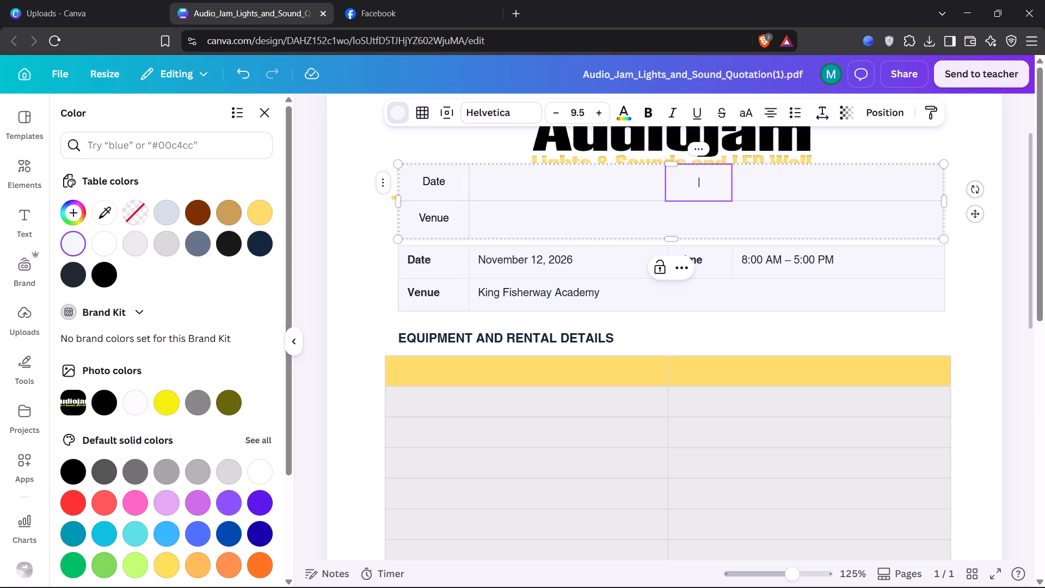
text(Ti)
text(me)
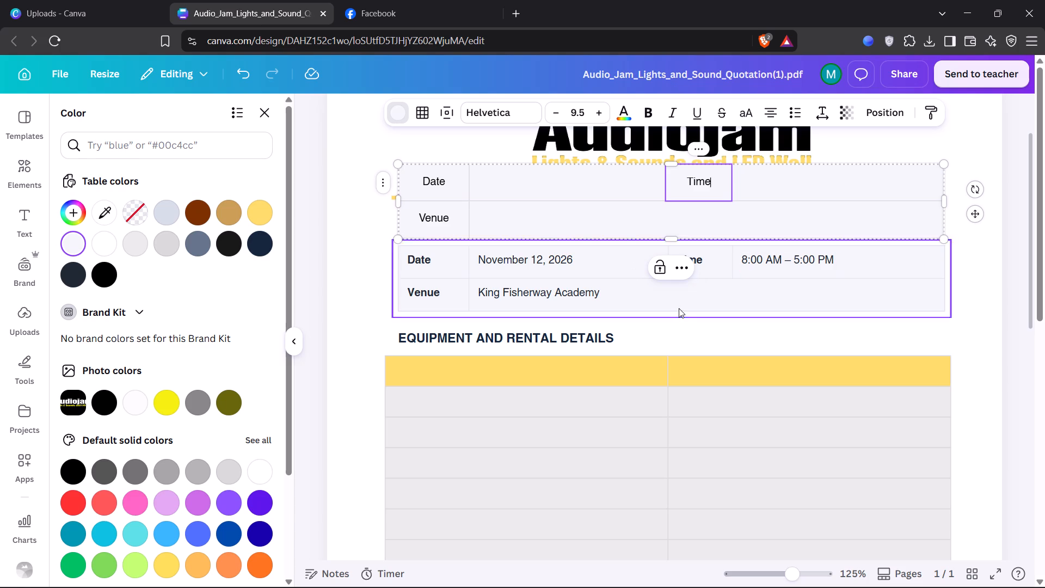
Left-align and bold the Date, Venue and Time labels in the new table.
double_click(431, 180)
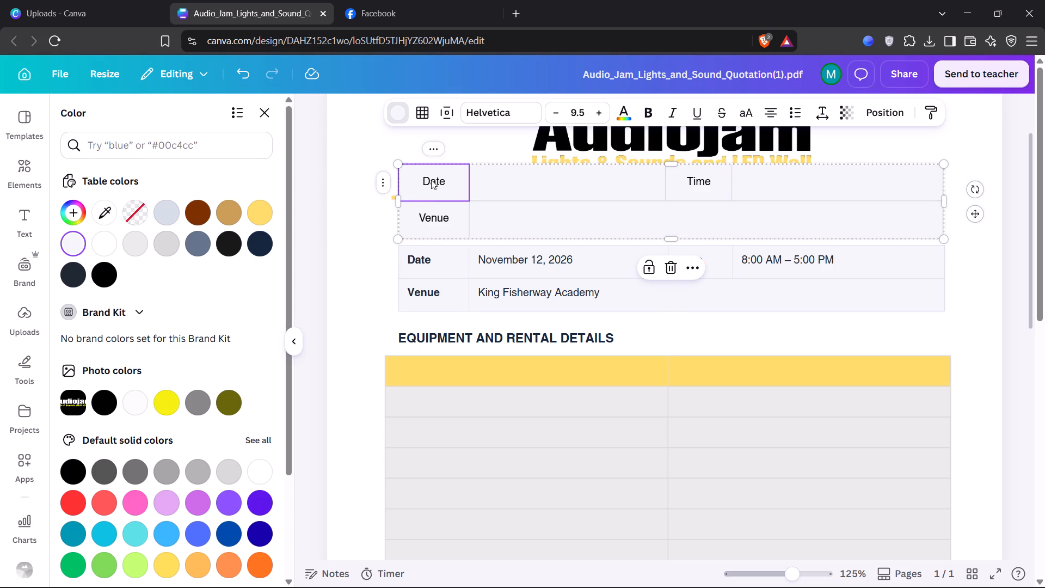
click(438, 220)
shift+click(442, 176)
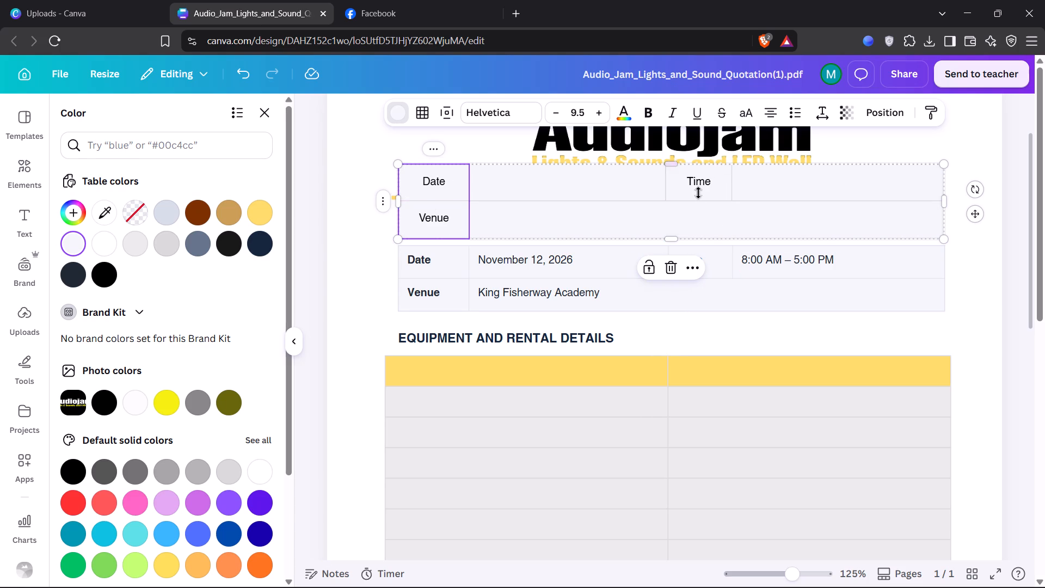
shift+click(698, 193)
shift+click(718, 177)
shift+click(447, 218)
click(779, 110)
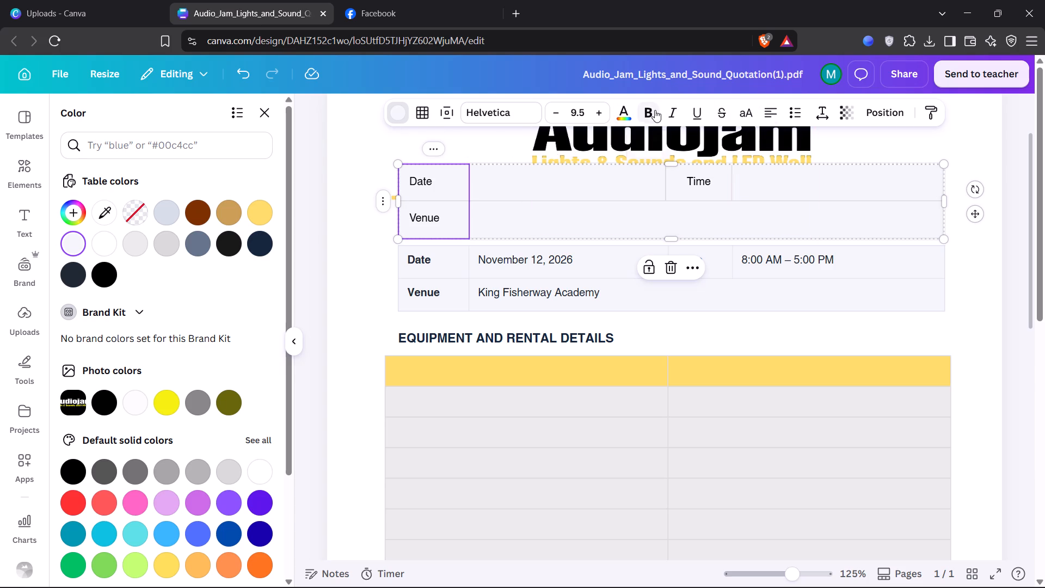
click(655, 110)
click(708, 180)
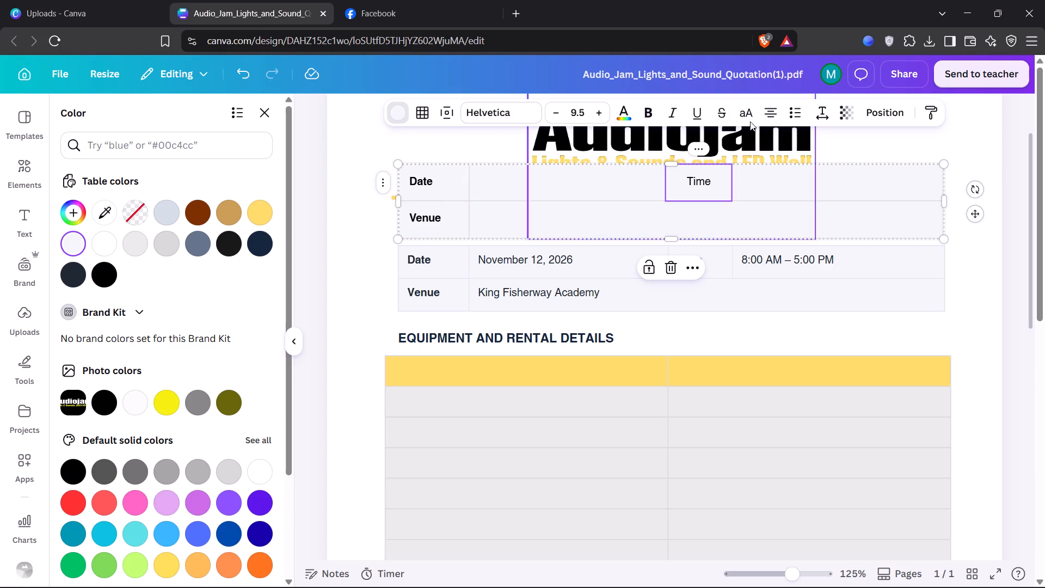
click(764, 111)
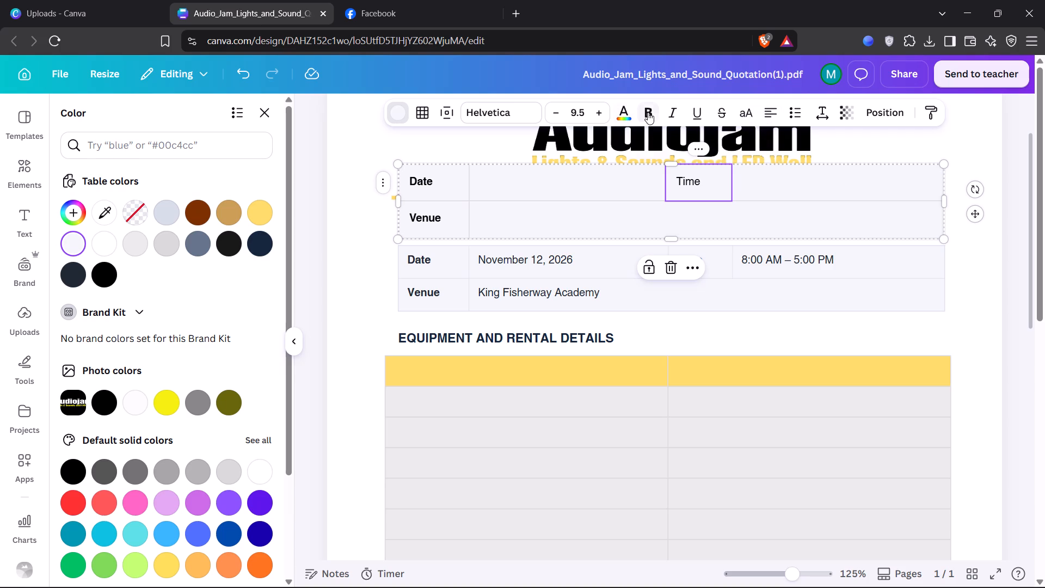
click(648, 112)
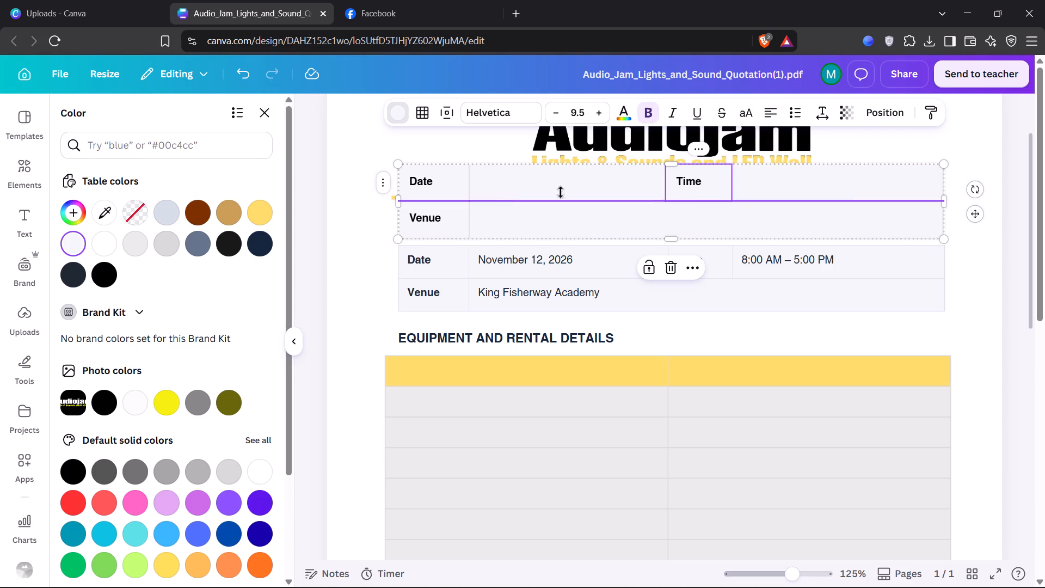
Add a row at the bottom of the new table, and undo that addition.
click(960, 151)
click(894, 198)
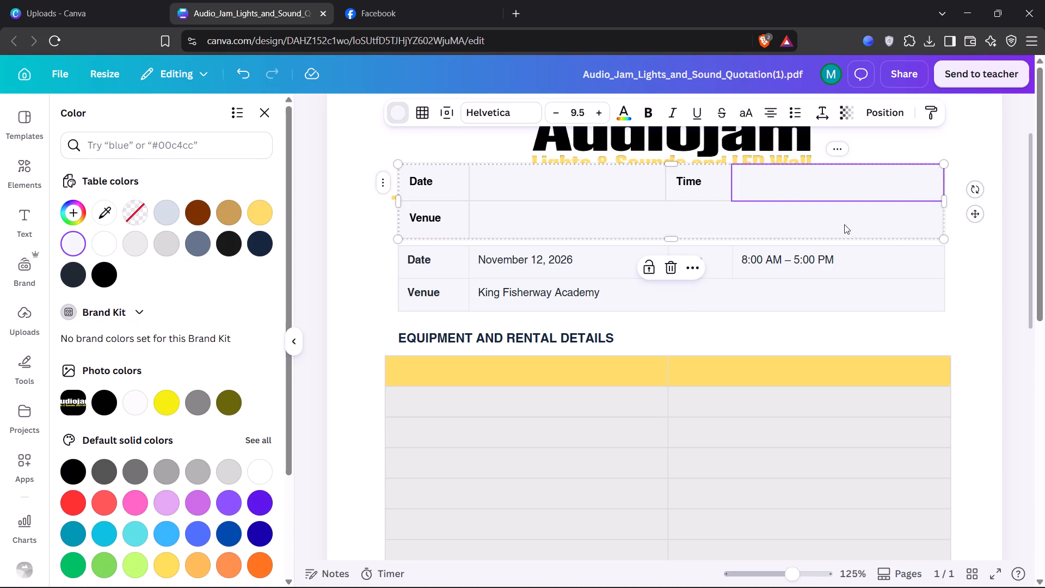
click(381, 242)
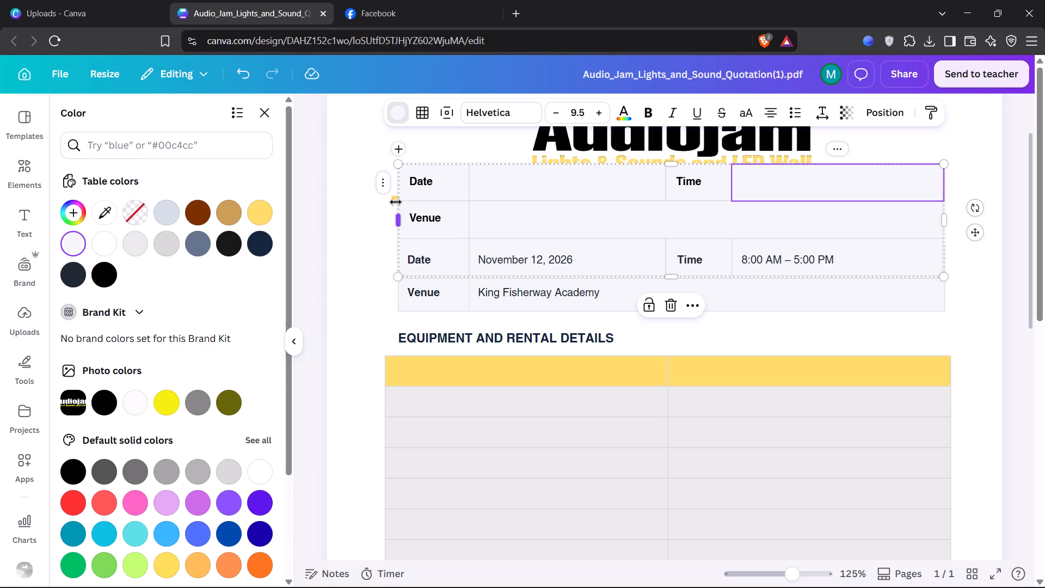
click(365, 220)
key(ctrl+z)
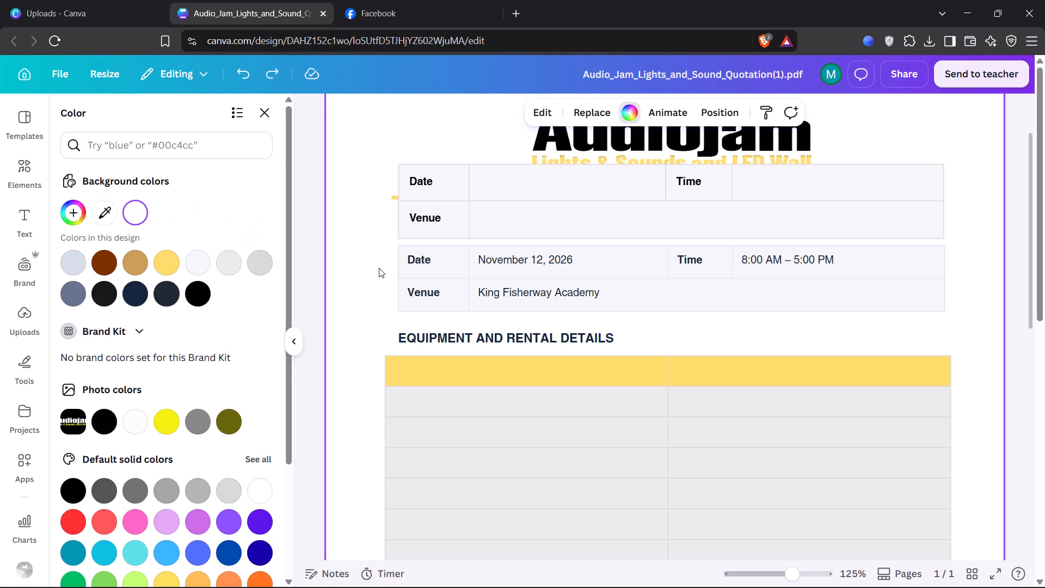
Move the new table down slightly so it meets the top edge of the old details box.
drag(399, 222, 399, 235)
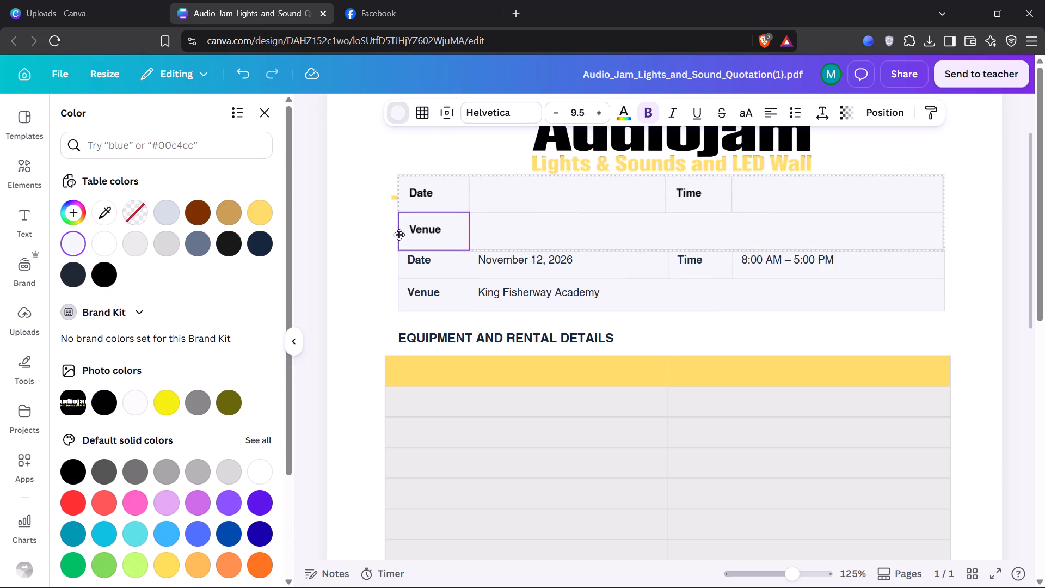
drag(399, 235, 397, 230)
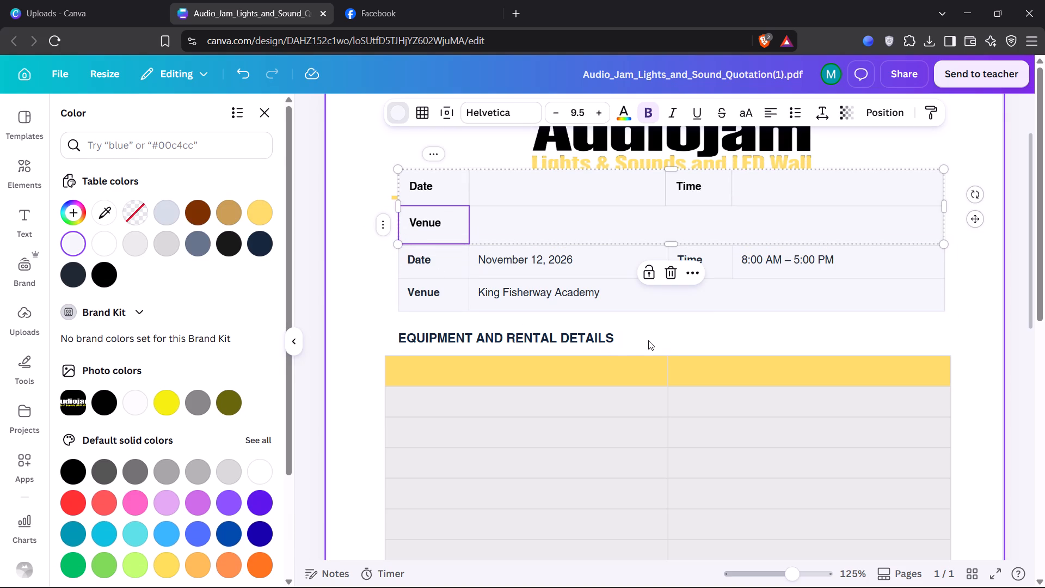
Delete the old details box together with its date, time and venue texts.
drag(973, 296, 200, 287)
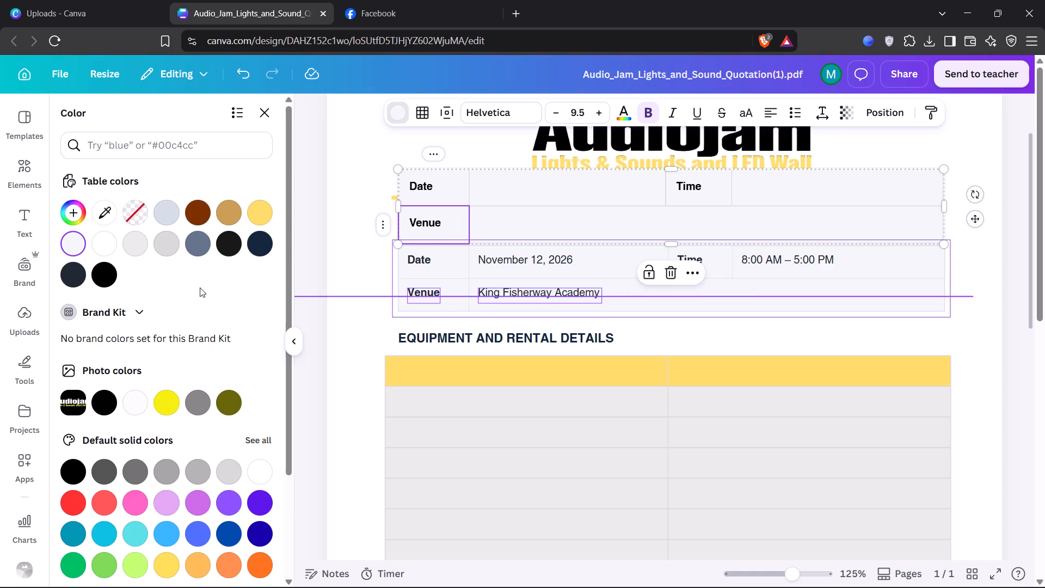
drag(200, 287, 359, 263)
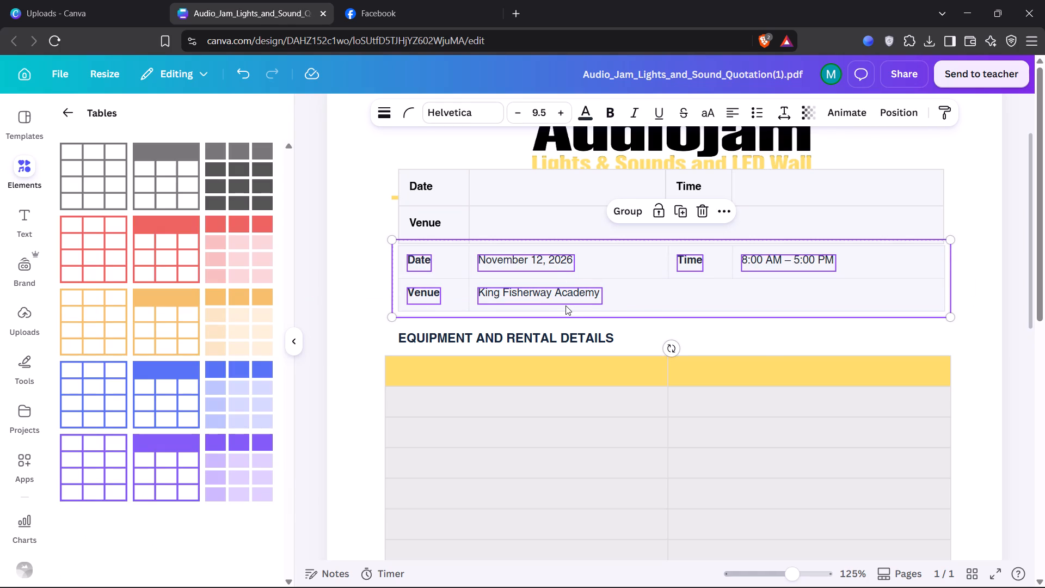
key(Delete)
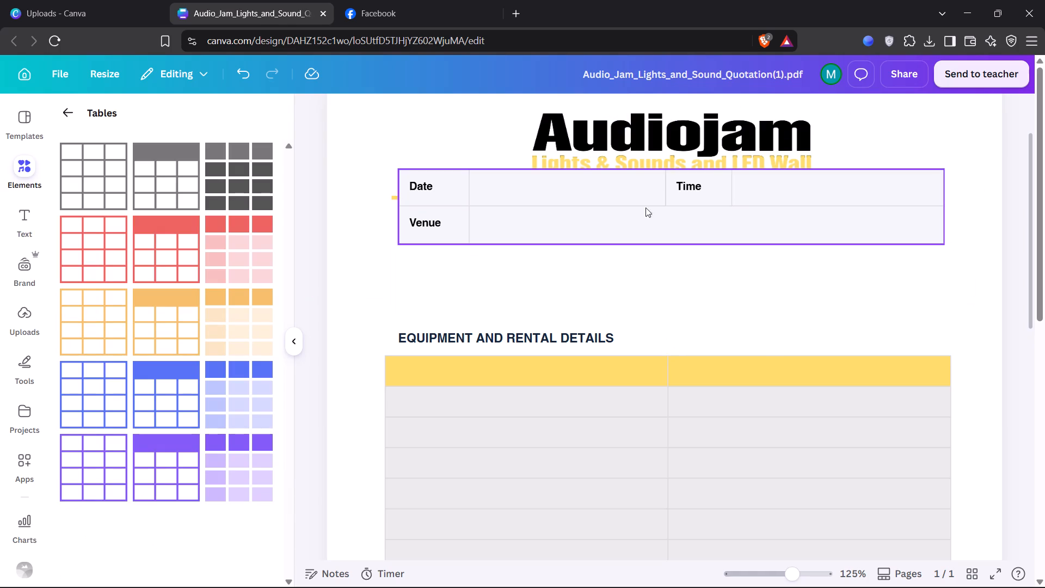
Move the new table straight down to sit midway between the QUOTATION title and the Equipment and Rental Details table.
click(648, 206)
key(Down)
key(Down)
key(Down)
key(Down)
key(Down)
key(Down)
key(Down)
key(Down)
key(Down)
key(Down)
key(Down)
key(Down)
key(Down)
key(Down)
key(Down)
key(Down)
key(Down)
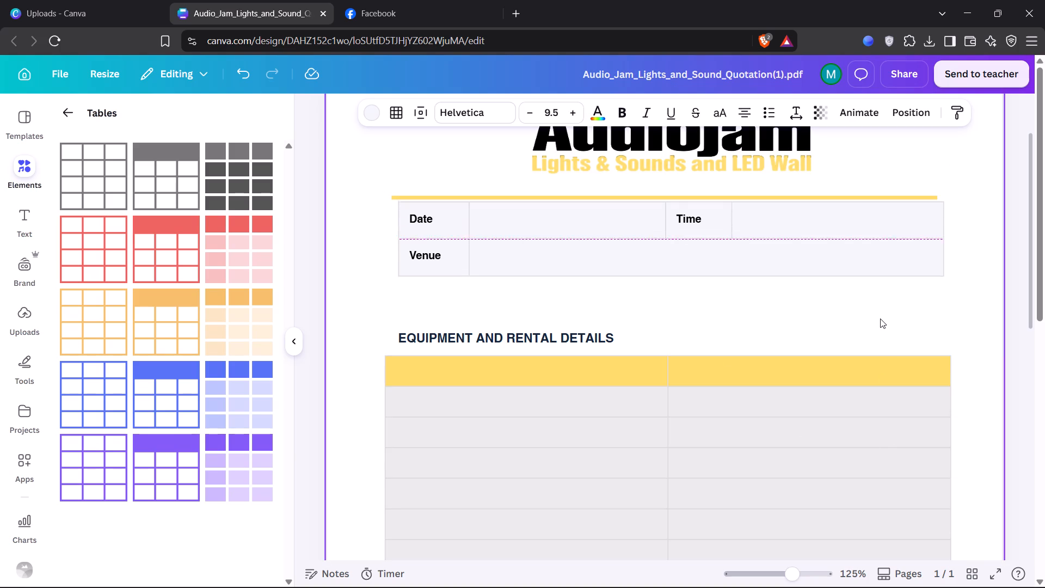
key(Down)
key(Down)
key(Down)
key(Down)
key(Down)
key(Down)
key(Down)
key(Down)
key(Down)
key(Down)
key(Down)
key(Down)
key(Down)
key(Down)
key(Up)
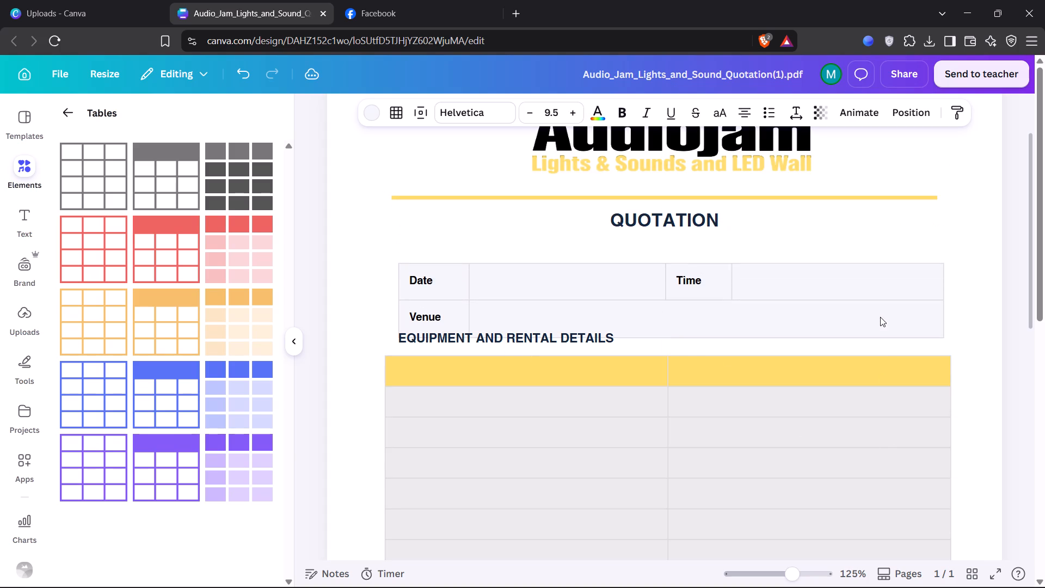
key(Up)
key(Up)
key(Up)
key(Up)
key(Up)
key(Up)
key(Up)
key(Up)
key(Down)
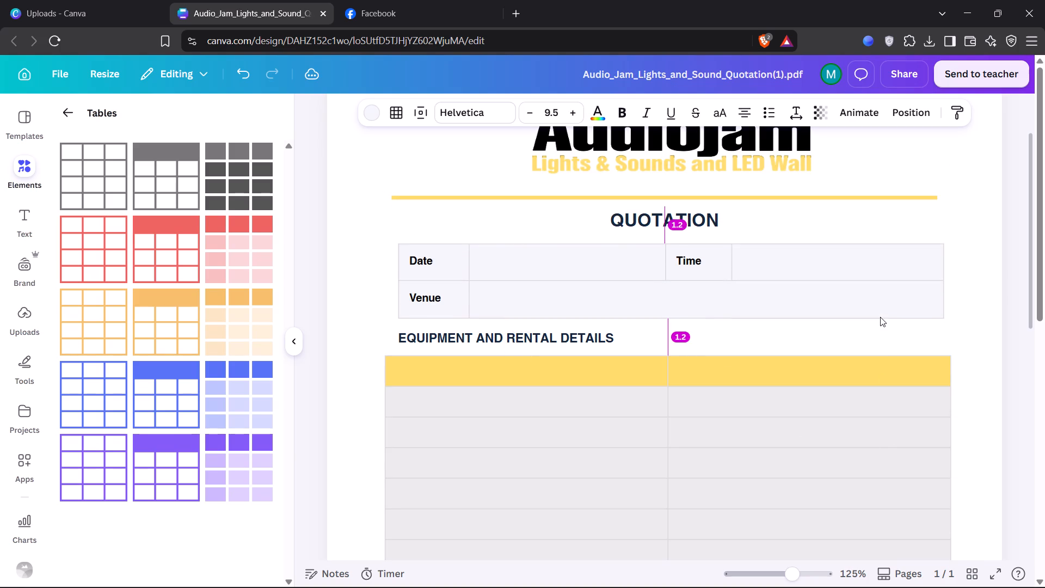
key(Up)
key(Down)
key(Up)
key(Down)
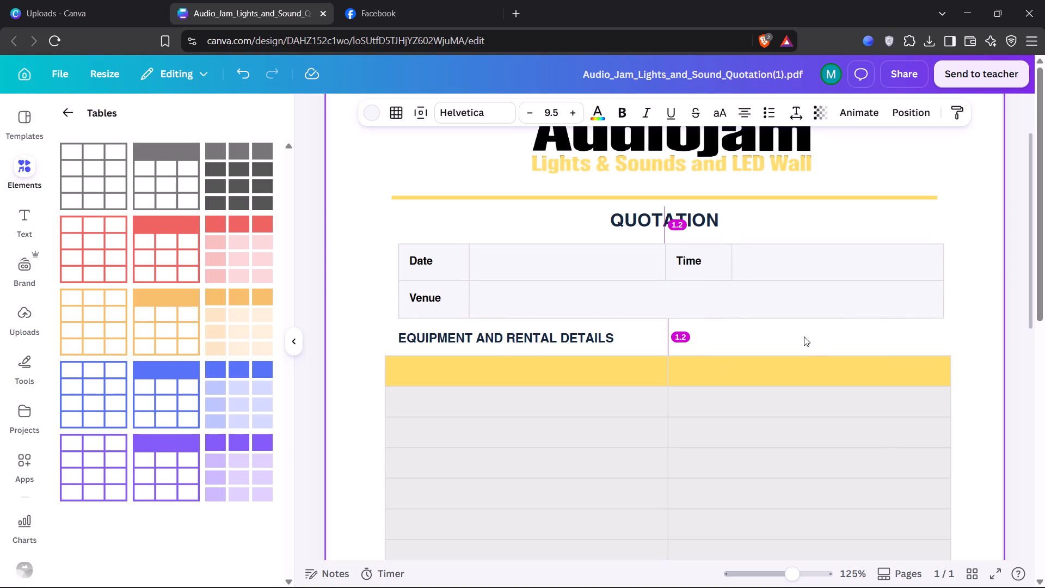
key(Up)
click(804, 336)
Examine the package price box and the signature area at the bottom of the quotation.
scroll(691, 430, down, 2)
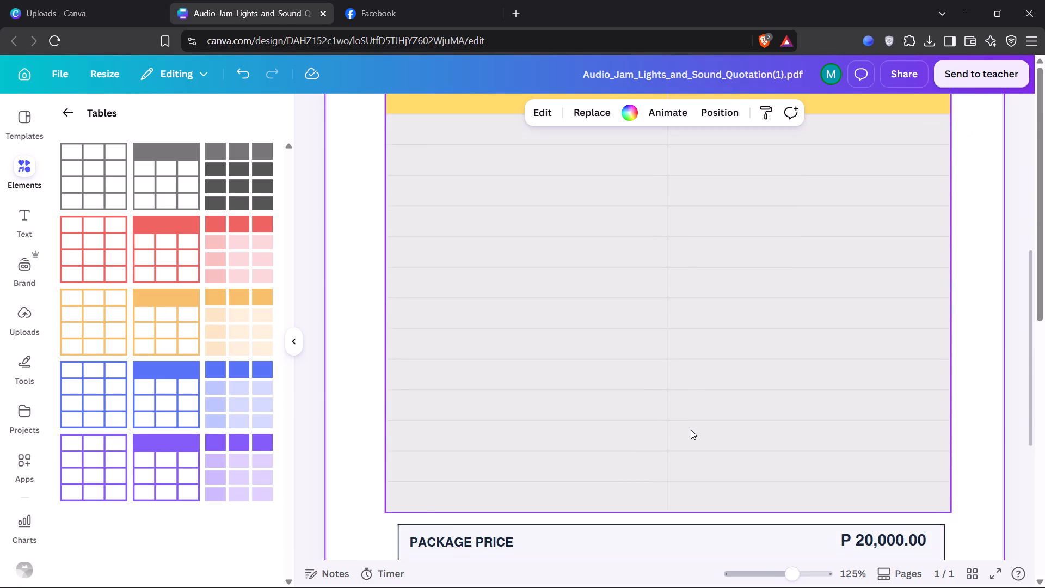
ctrl+scroll(691, 430, down, 4)
ctrl+scroll(691, 430, up, 2)
scroll(691, 430, down, 2)
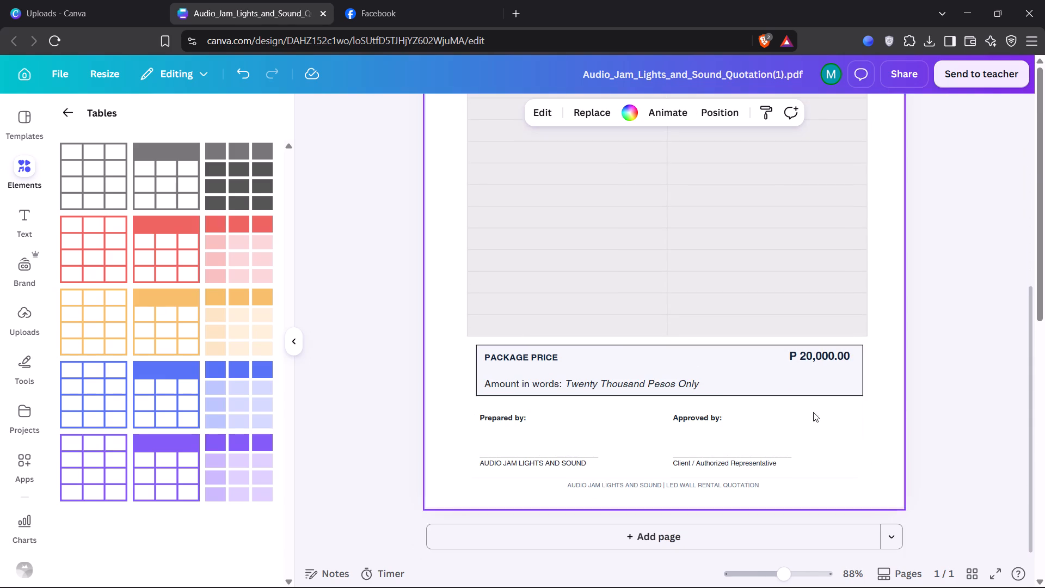
click(833, 358)
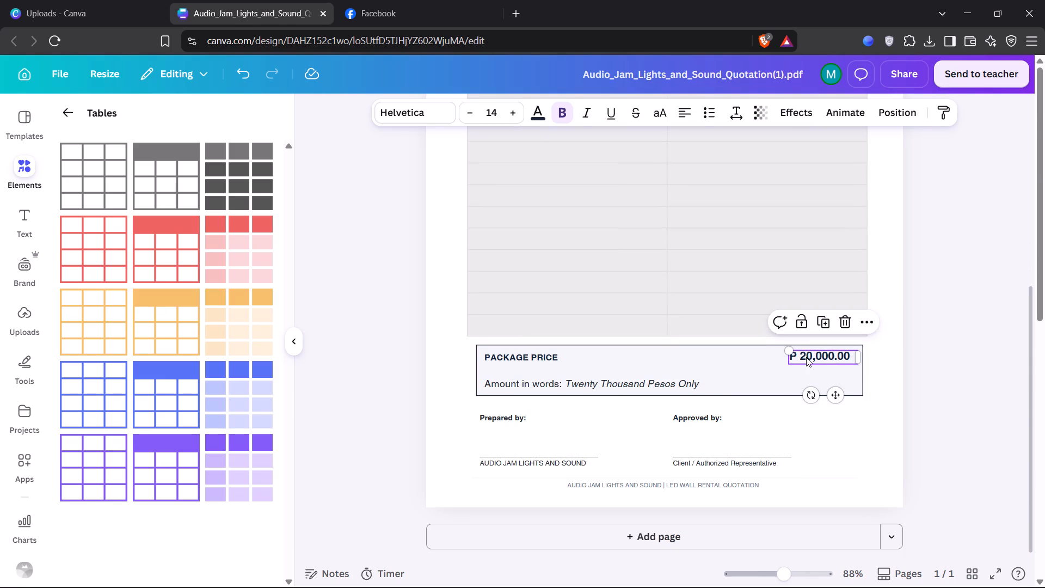
ctrl+scroll(806, 369, up, 2)
click(73, 117)
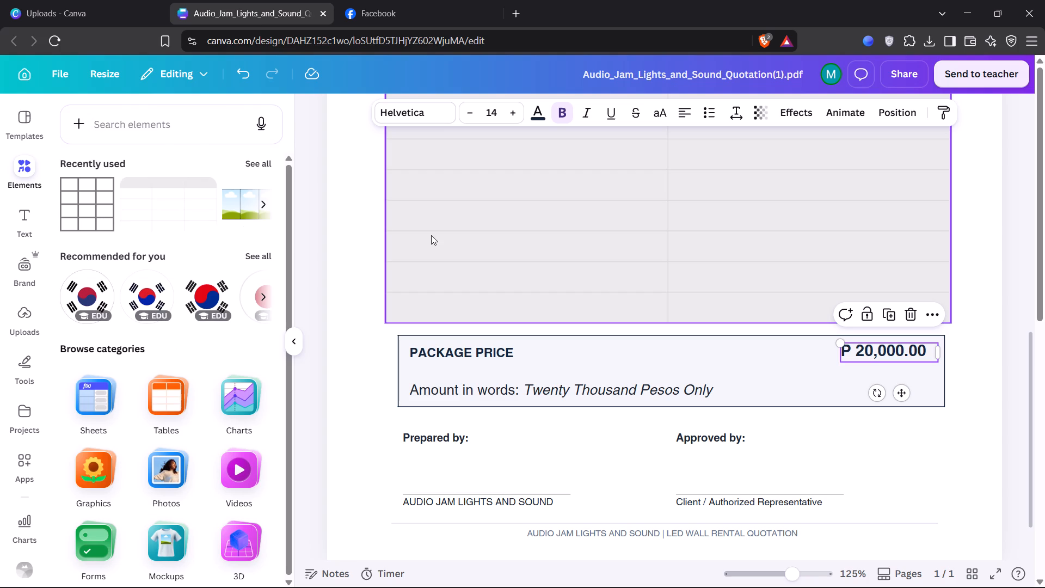
ctrl+scroll(692, 407, down, 1)
ctrl+scroll(582, 363, down, 1)
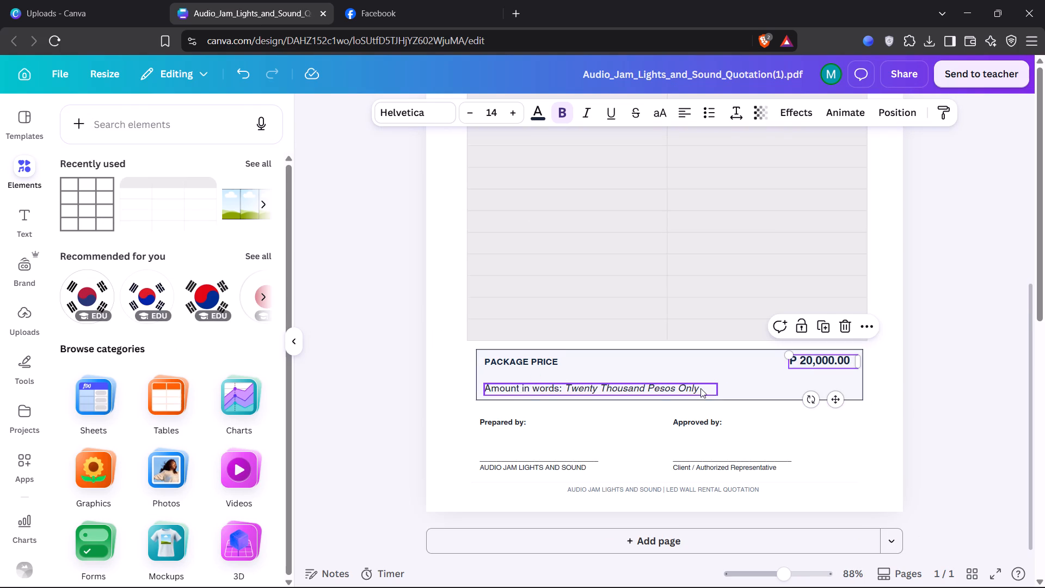
Examine the package price text, the signature area and the overall layout of the quotation page.
click(858, 448)
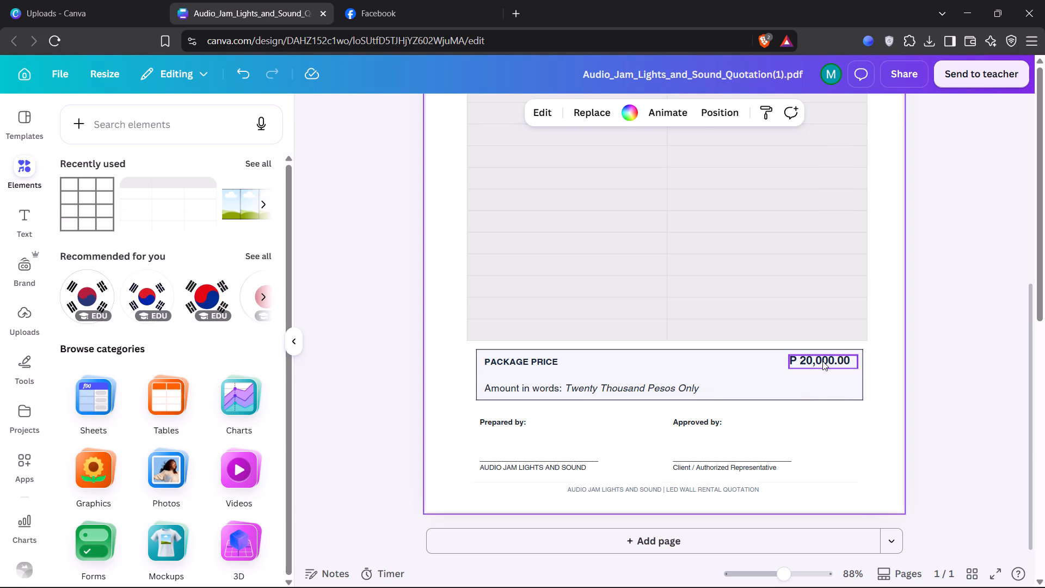
click(806, 356)
click(800, 358)
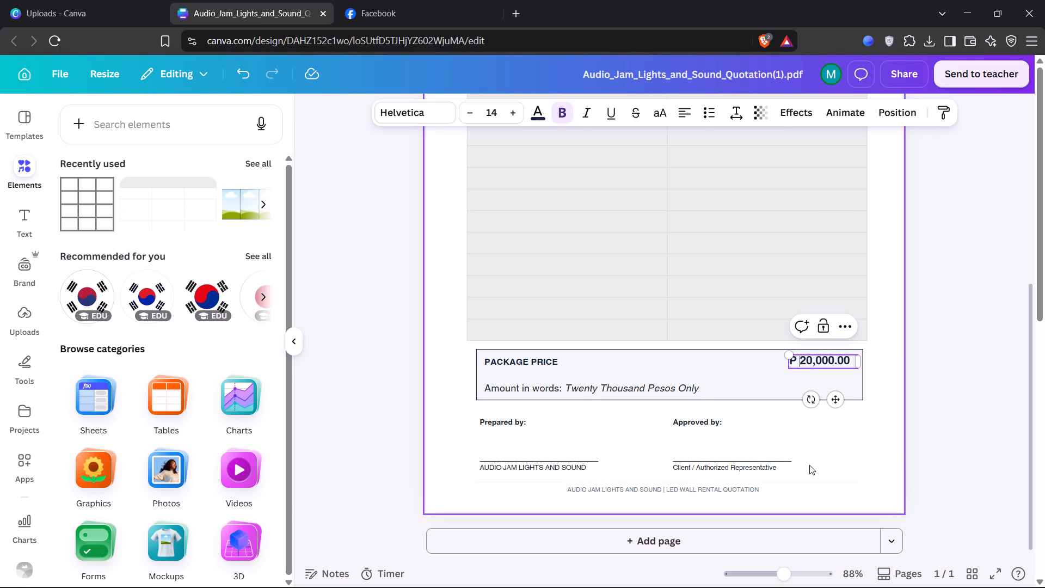
click(809, 465)
click(717, 425)
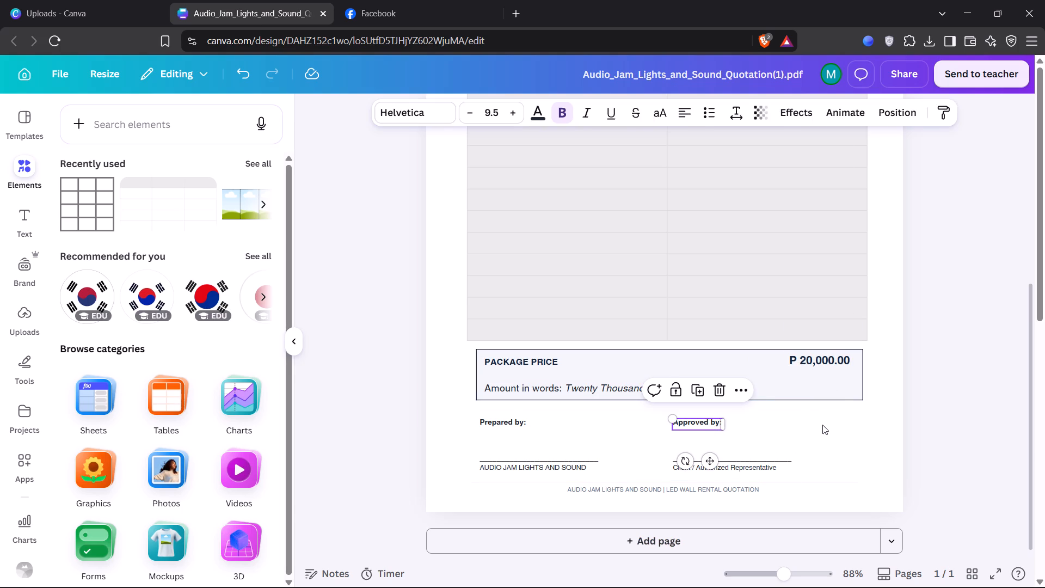
click(822, 425)
drag(463, 504, 464, 504)
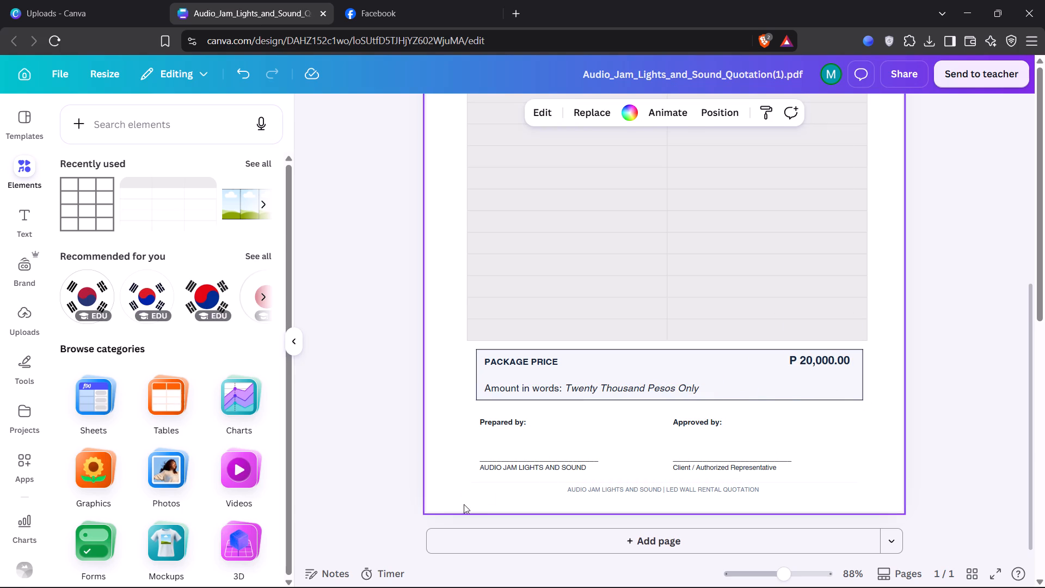
drag(464, 504, 866, 367)
ctrl+scroll(866, 367, down, 2)
click(899, 373)
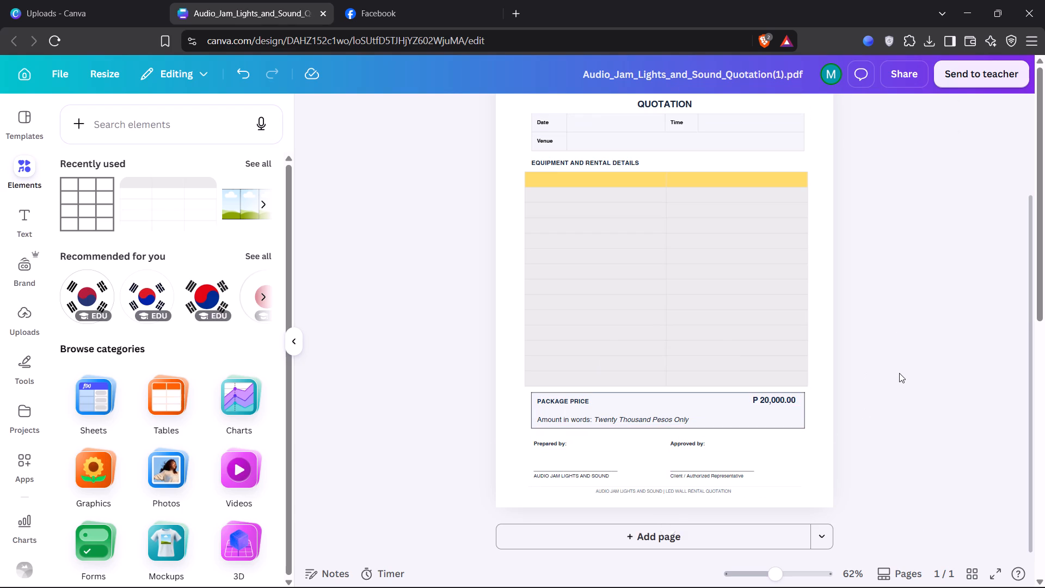
scroll(875, 398, up, 1)
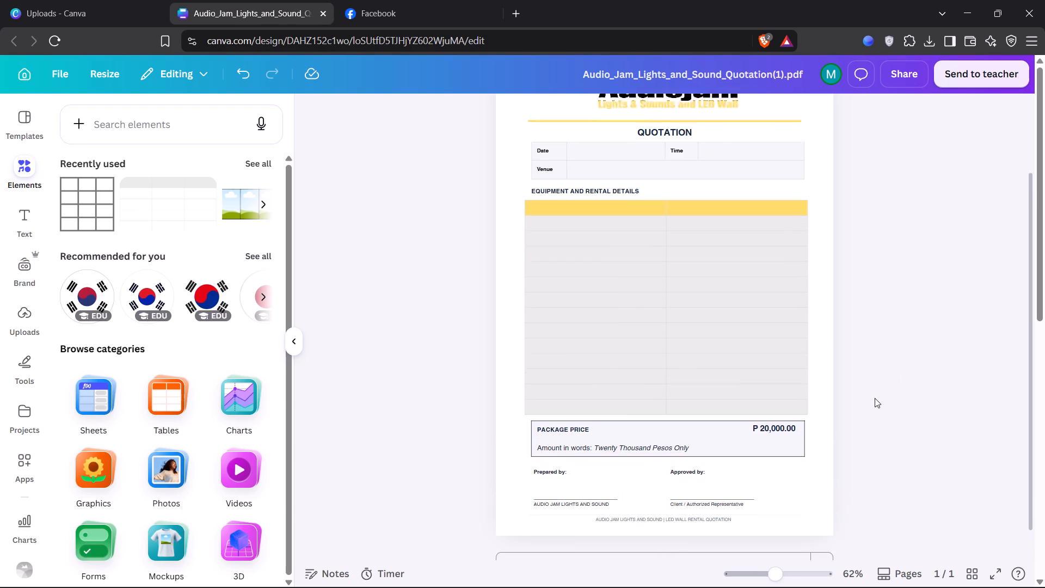
scroll(875, 398, up, 1)
ctrl+scroll(875, 398, down, 3)
ctrl+scroll(875, 398, up, 3)
scroll(875, 398, down, 3)
ctrl+scroll(866, 409, up, 2)
scroll(863, 413, down, 1)
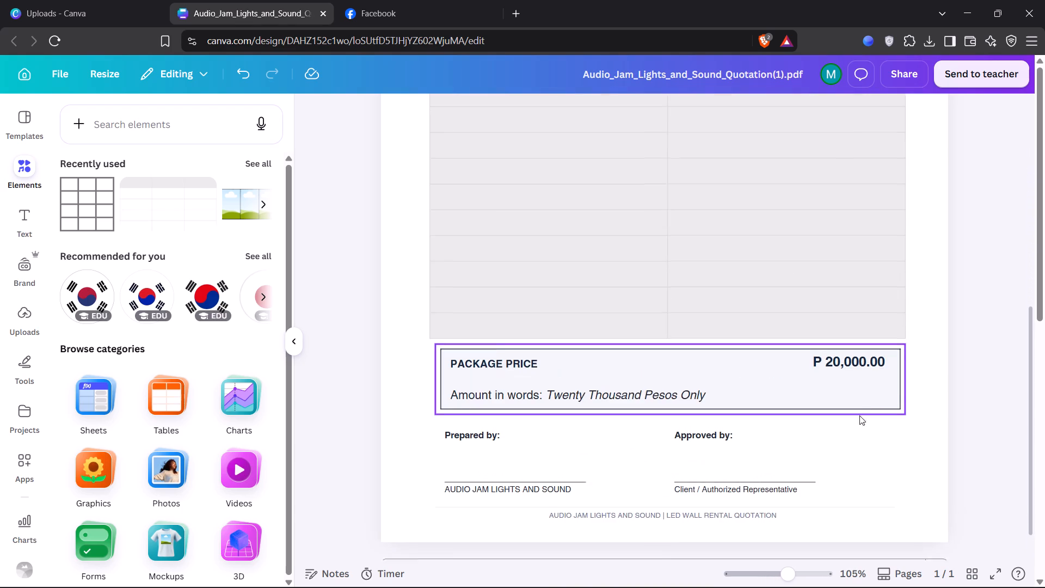
Shift the Approved by label and the client signature line together to the right, ending roughly under the end of the package price.
drag(655, 460, 758, 390)
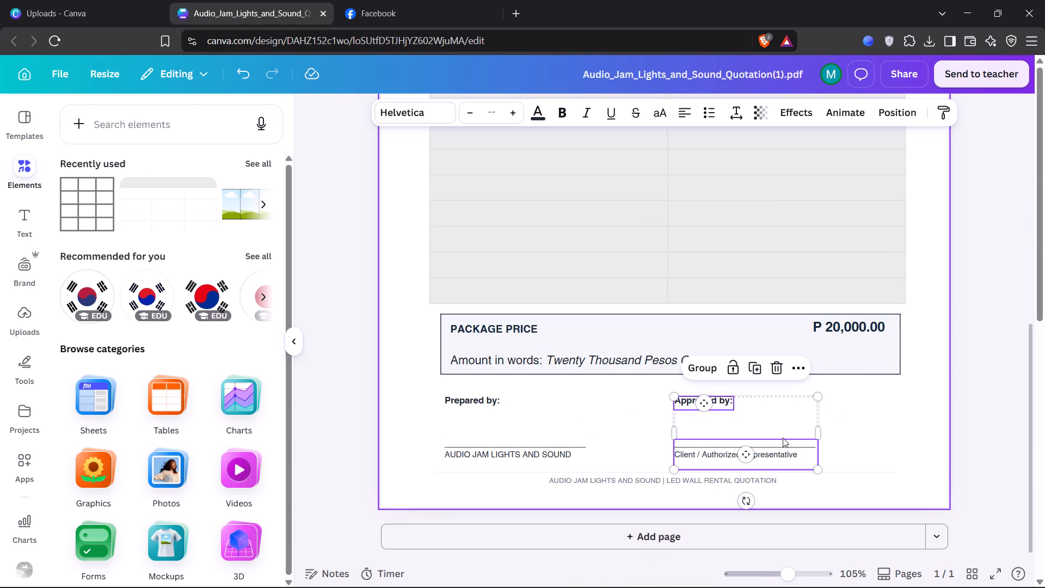
key(Right)
key(Right)
key(Right)
key(Right)
key(Right)
key(Right)
key(Right)
key(Right)
key(Right)
key(Right)
key(Right)
key(Right)
key(Right)
key(Right)
key(Right)
key(Right)
key(Right)
key(Right)
key(Left)
key(Right)
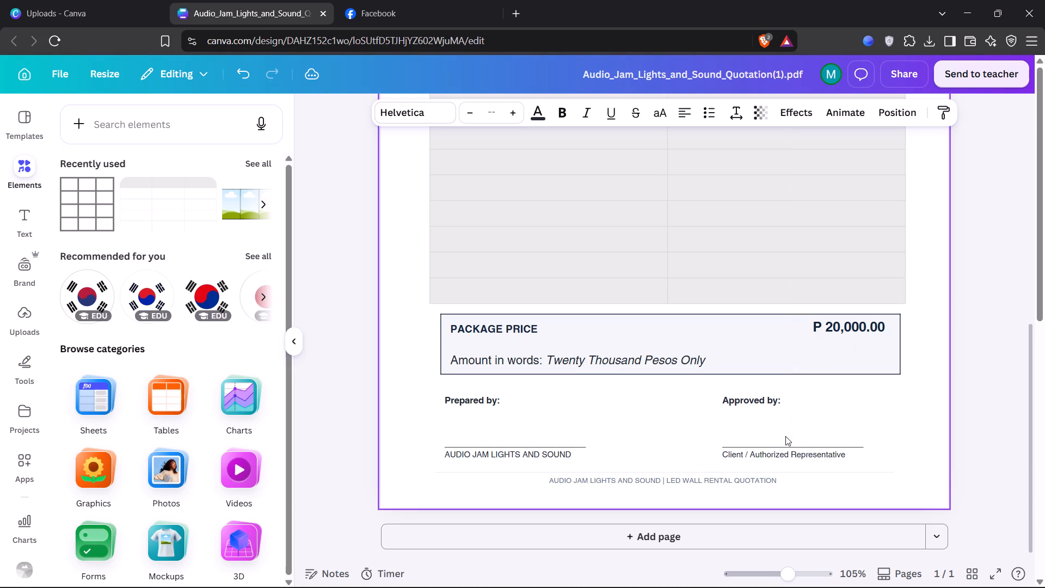
key(Right)
key(Right)
key(Right)
key(Right)
key(Right)
key(Right)
key(Right)
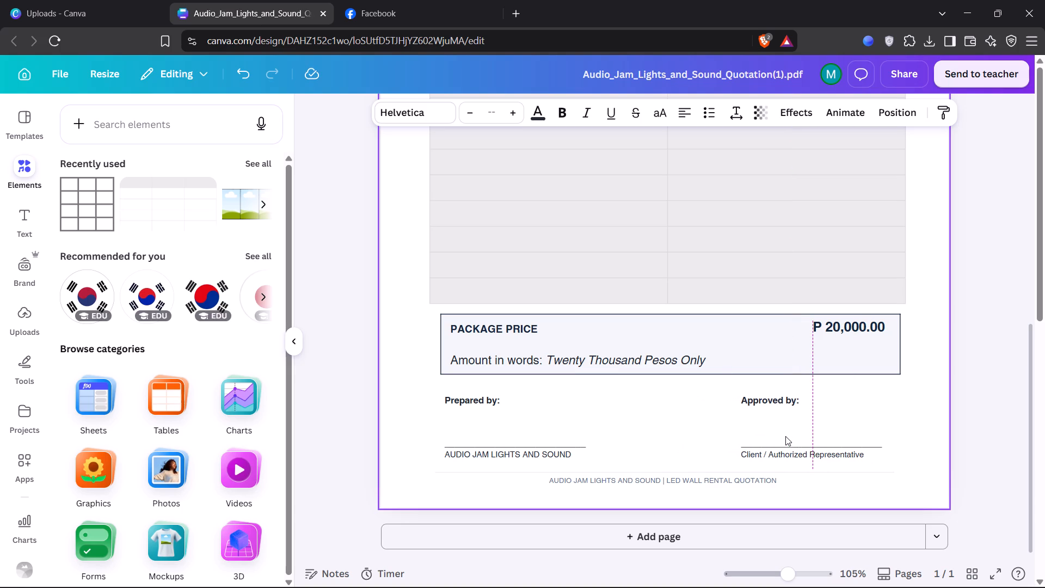
key(Right)
key(Left)
click(927, 418)
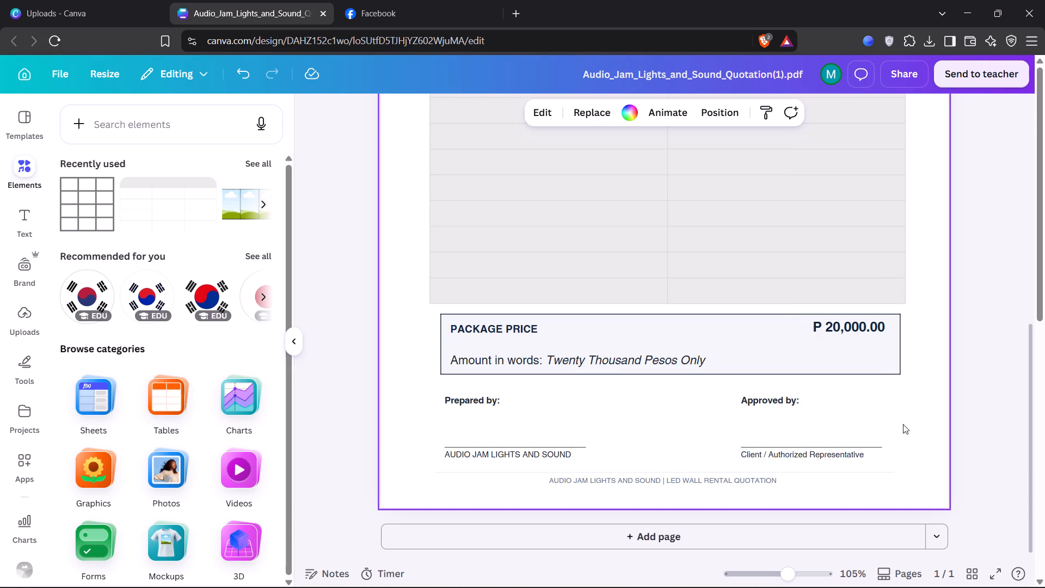
Give the divider line above the footer text a solid stroke with a weight of 1.
click(877, 473)
click(592, 119)
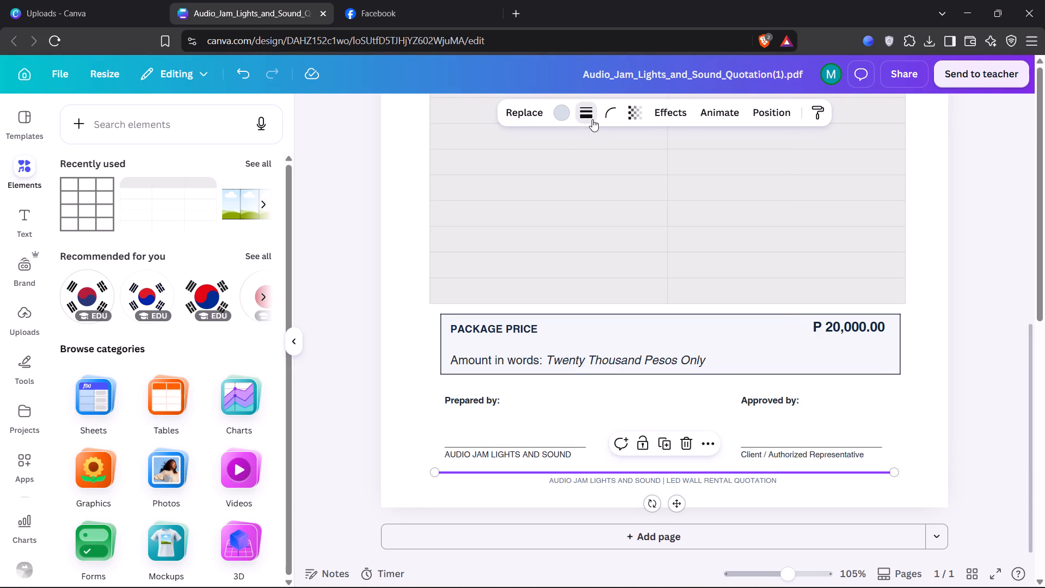
click(495, 215)
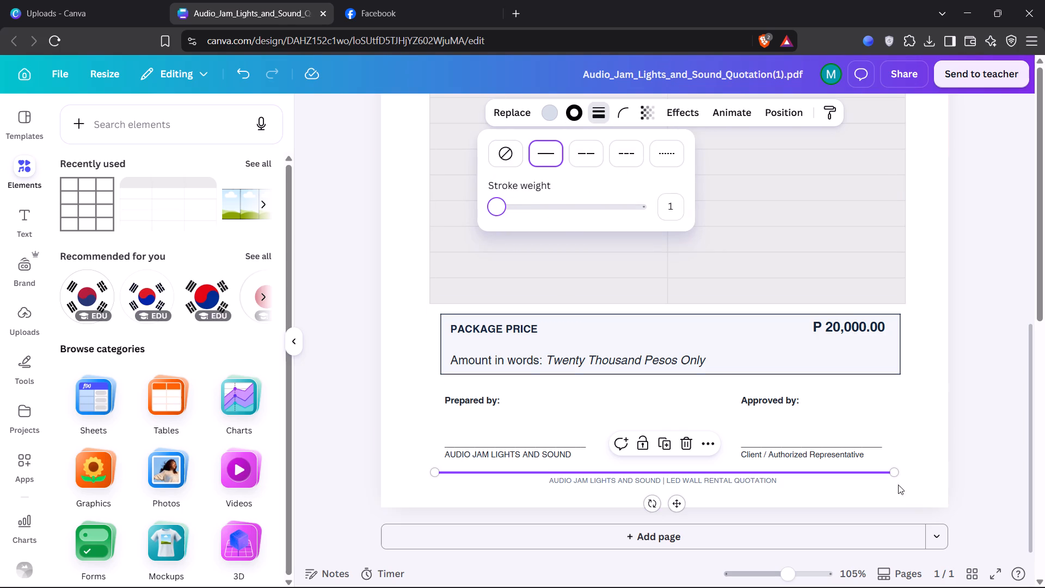
click(898, 494)
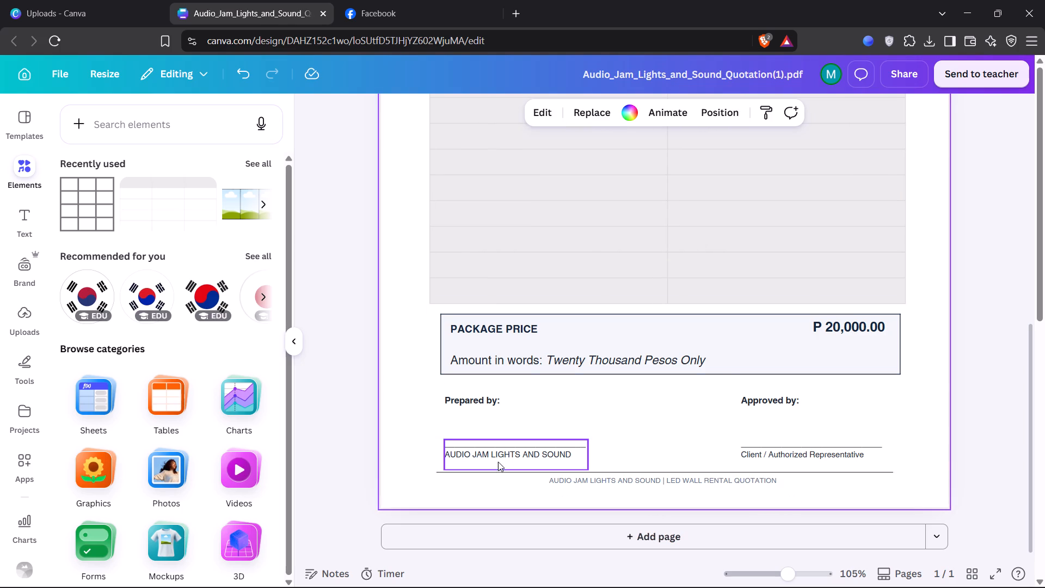
Centre-align the Client / Authorized Representative and AUDIO JAM LIGHTS AND SOUND texts under their signature lines.
click(506, 452)
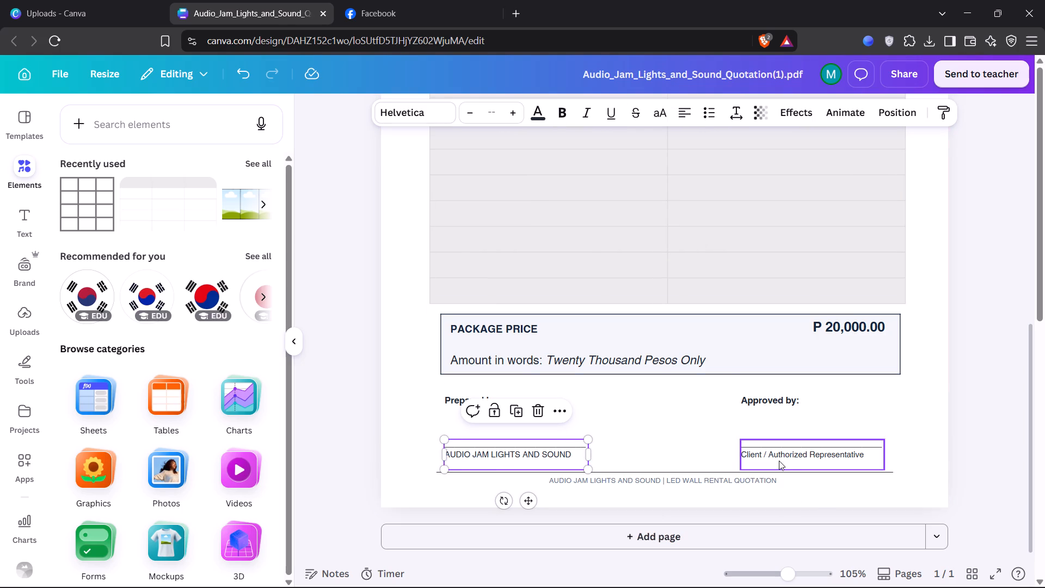
click(780, 459)
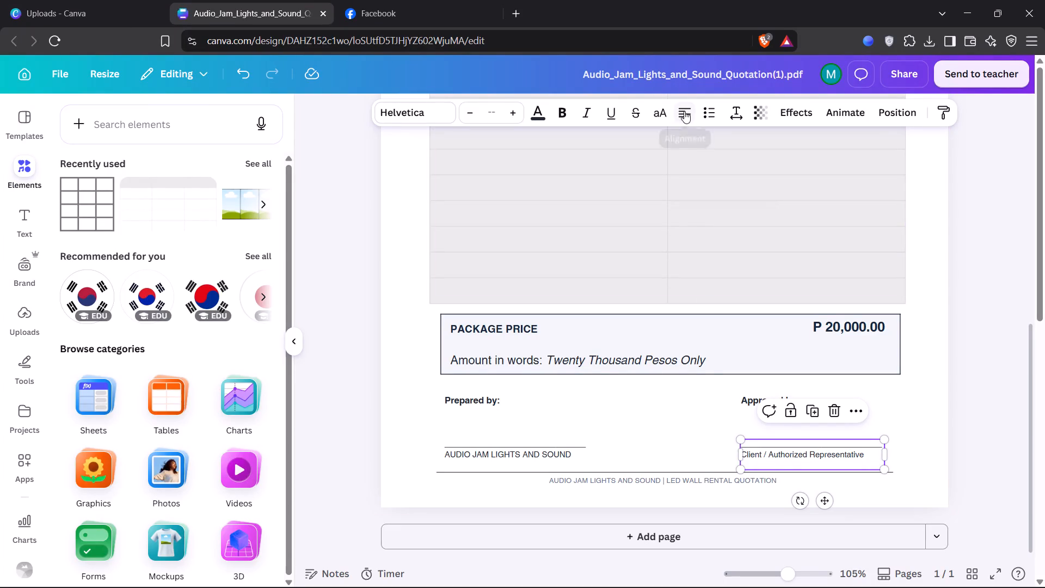
click(684, 111)
click(508, 462)
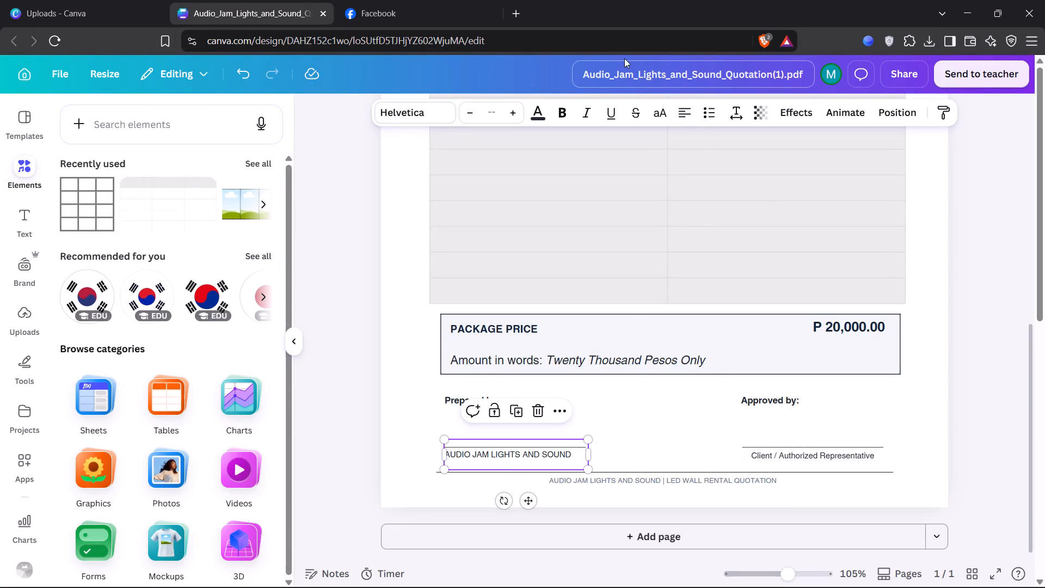
click(681, 115)
click(627, 429)
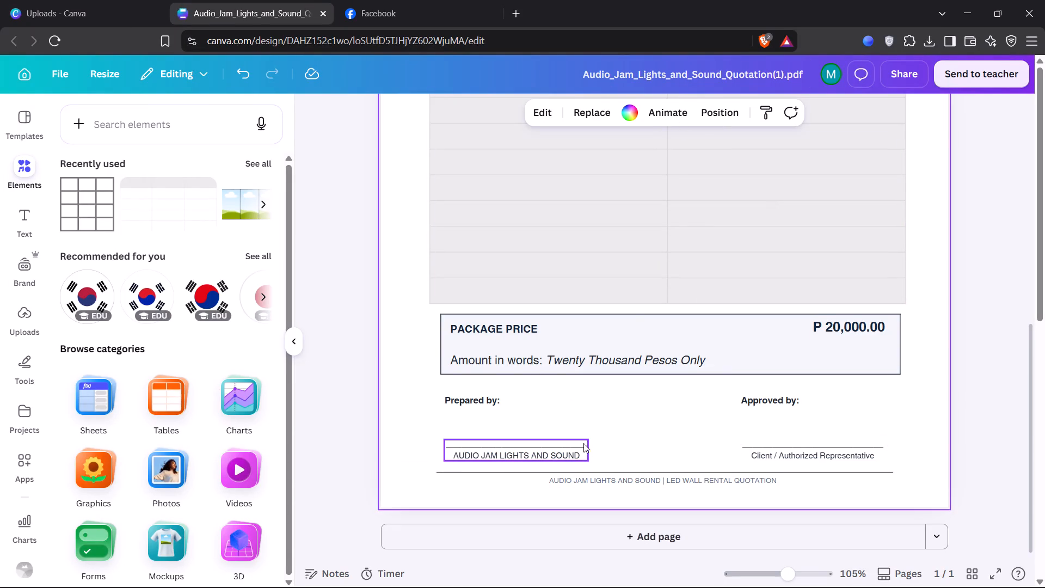
click(567, 448)
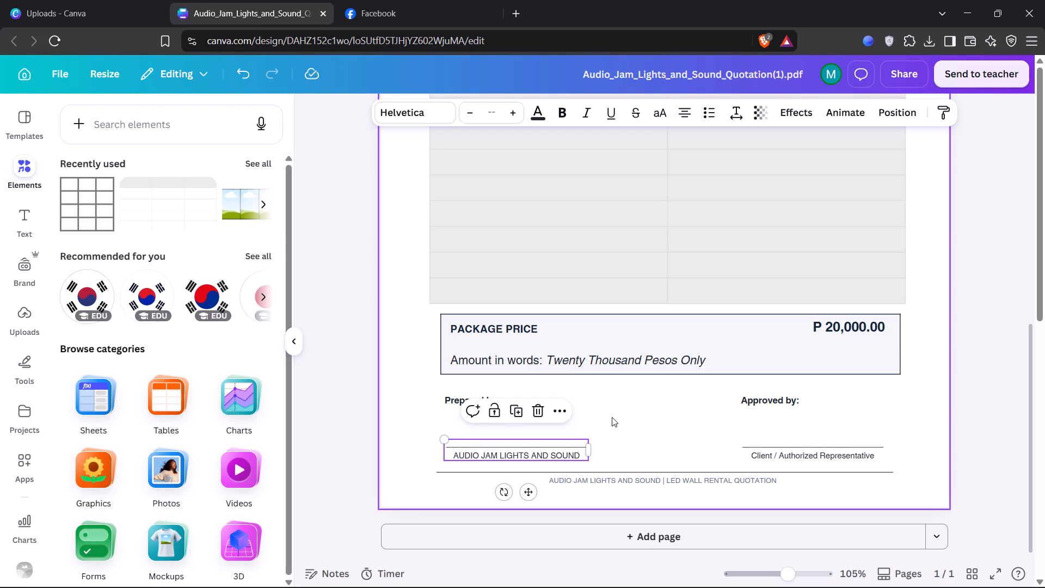
click(612, 417)
Adjust the crop of the header's yellow tagline image, raising its top edge slightly above the Lights & Sounds and LED Wall text.
scroll(612, 417, up, 4)
click(597, 252)
scroll(679, 277, up, 1)
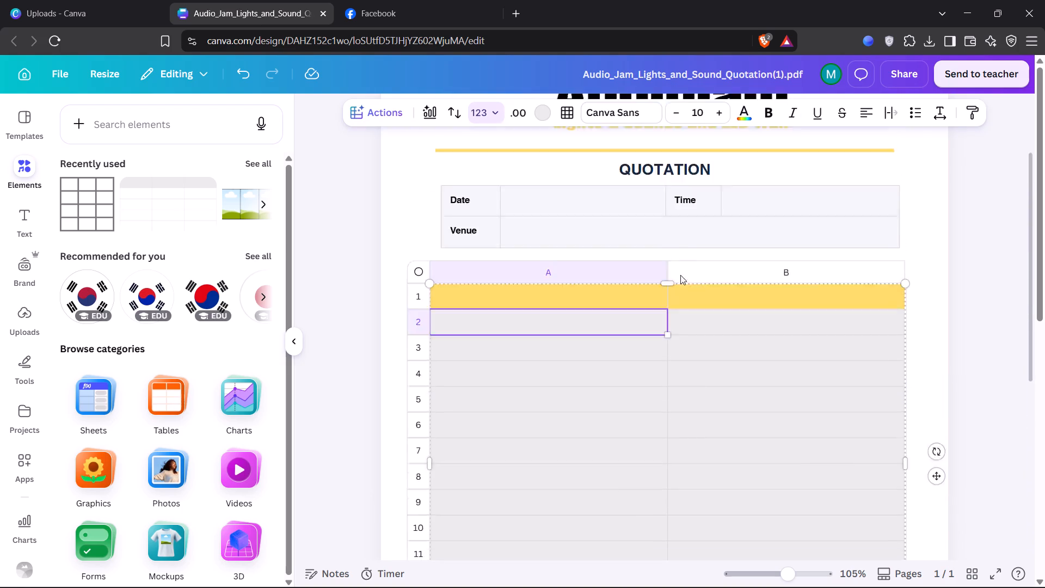
scroll(680, 275, up, 1)
click(894, 220)
click(731, 236)
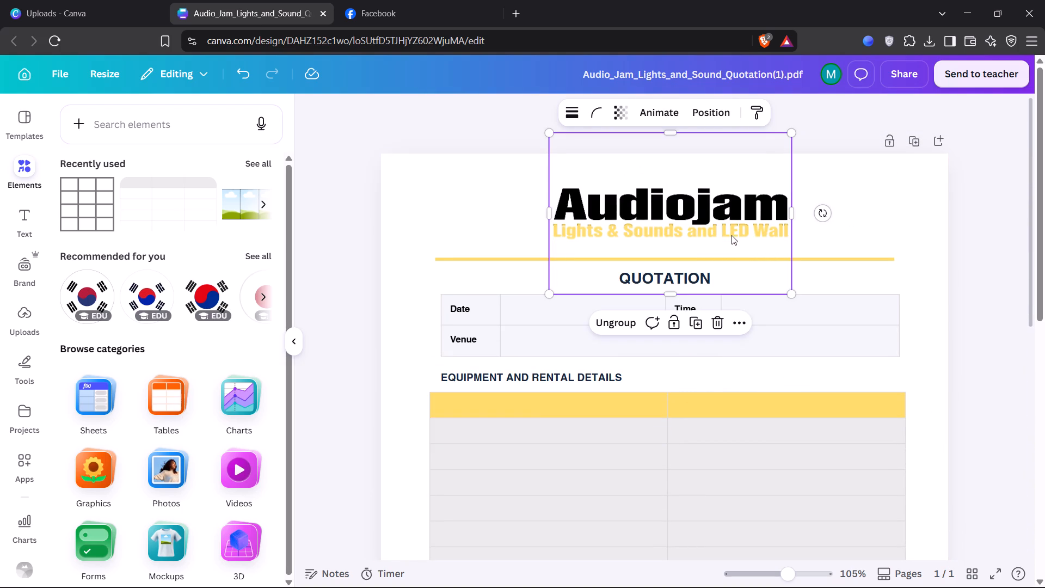
double_click(731, 235)
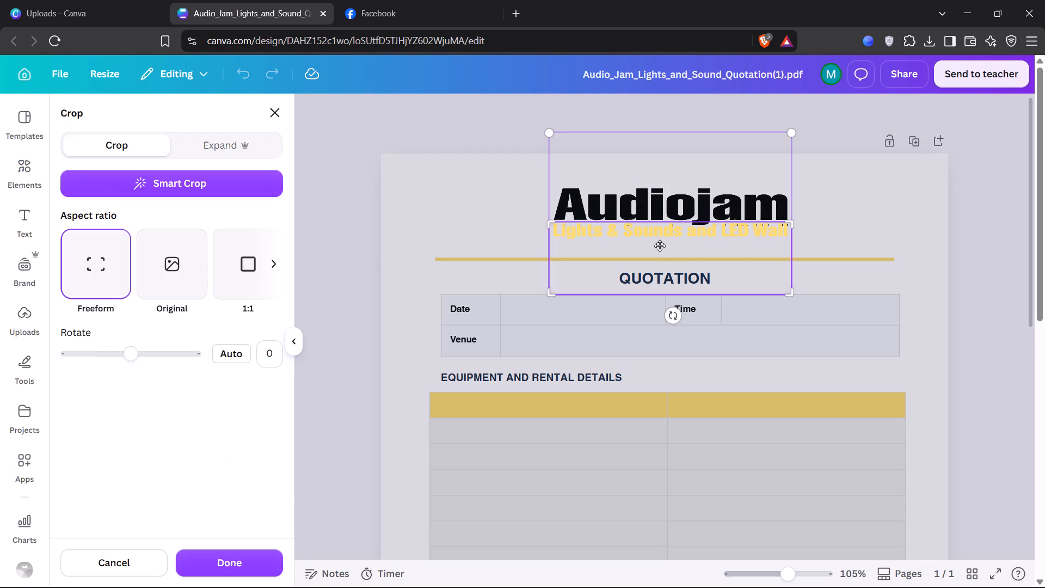
drag(793, 220, 793, 221)
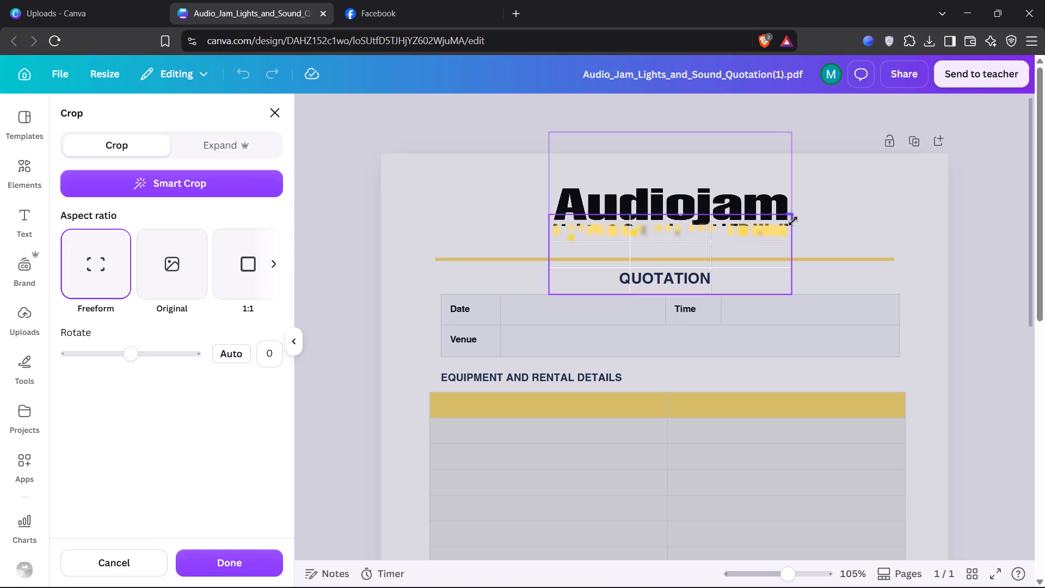
drag(793, 221, 795, 231)
drag(794, 228, 797, 220)
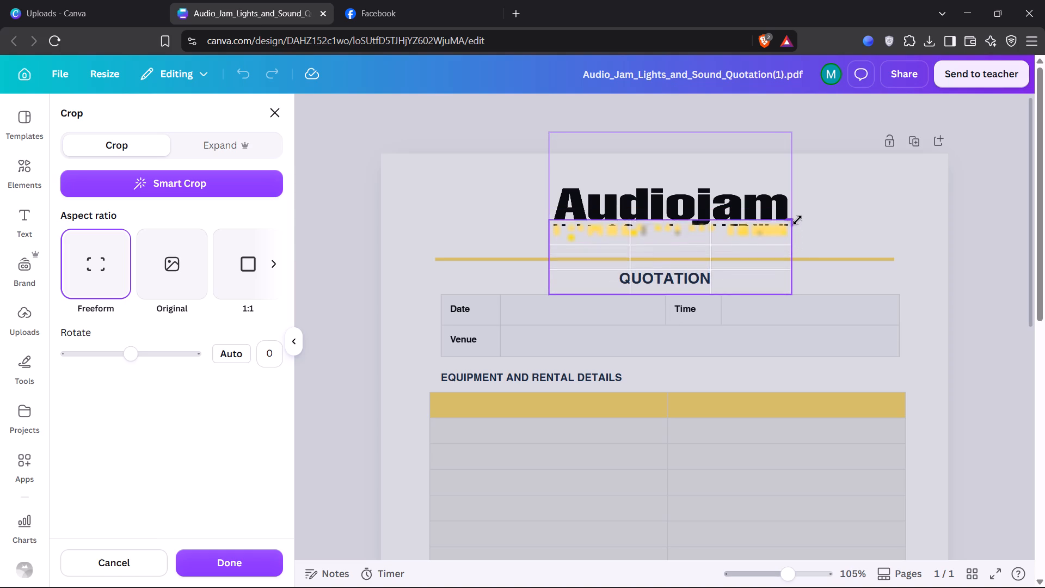
drag(797, 220, 798, 221)
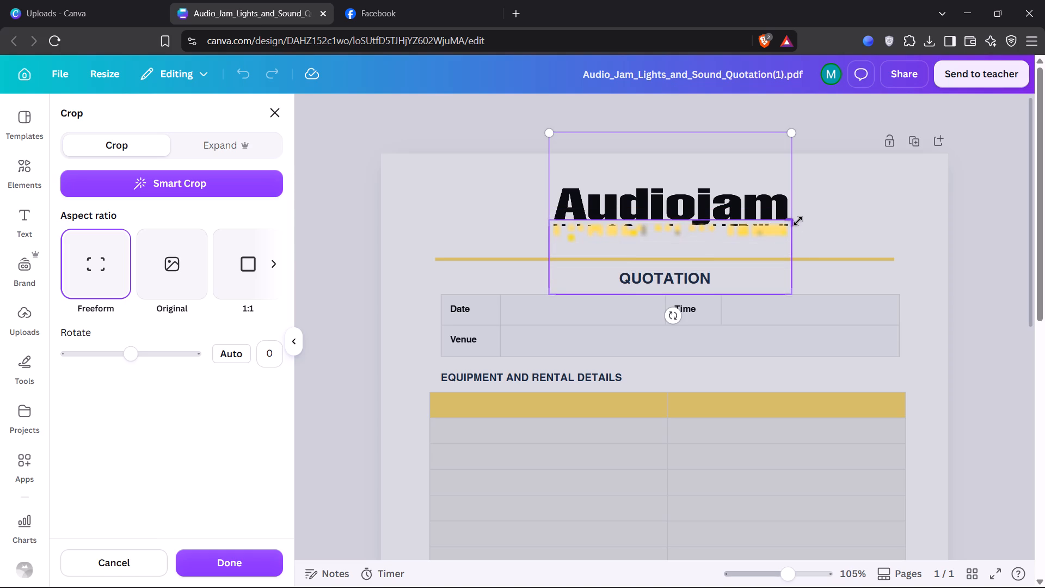
click(759, 193)
click(732, 189)
click(962, 211)
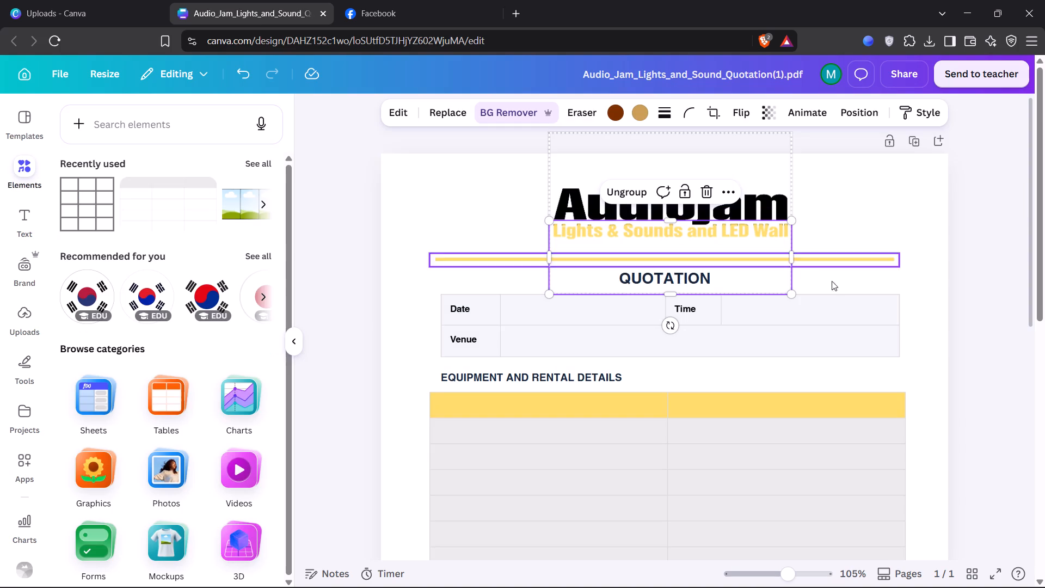
Extend the bottom crop of the black Audiojam wordmark image slightly so the descender of the j is fully included.
double_click(765, 175)
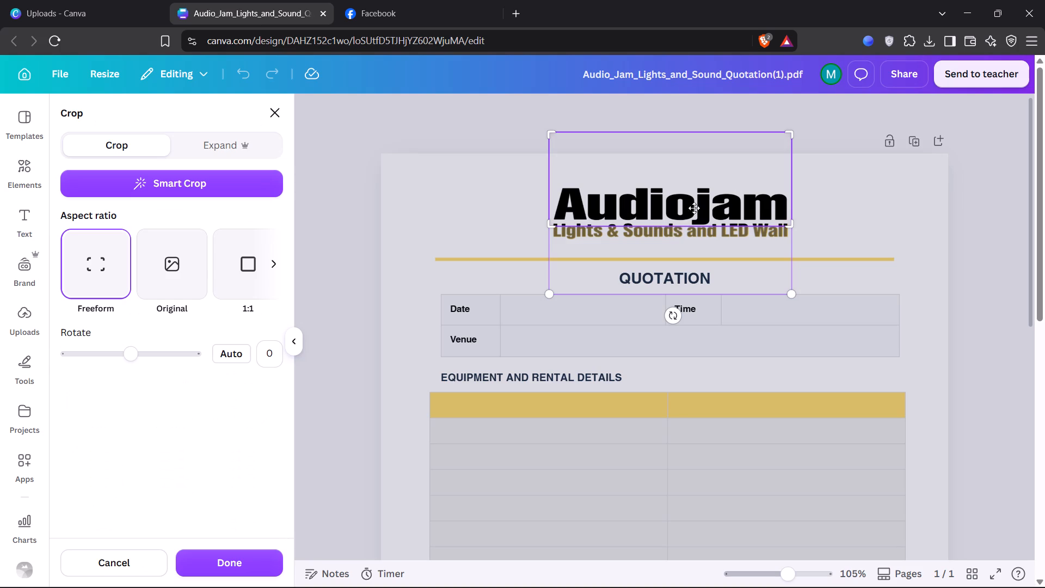
drag(789, 224, 791, 223)
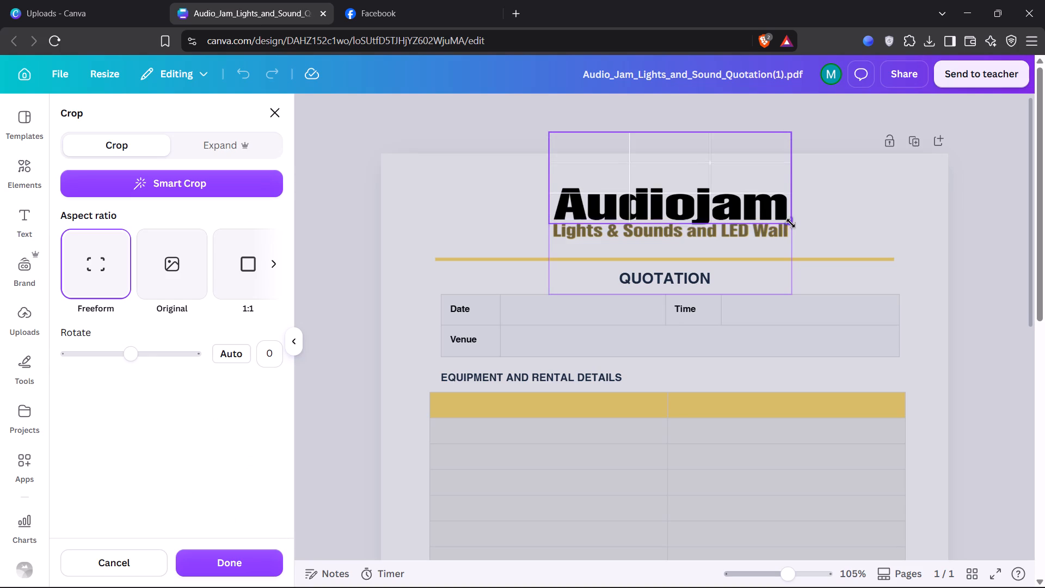
drag(791, 223, 791, 229)
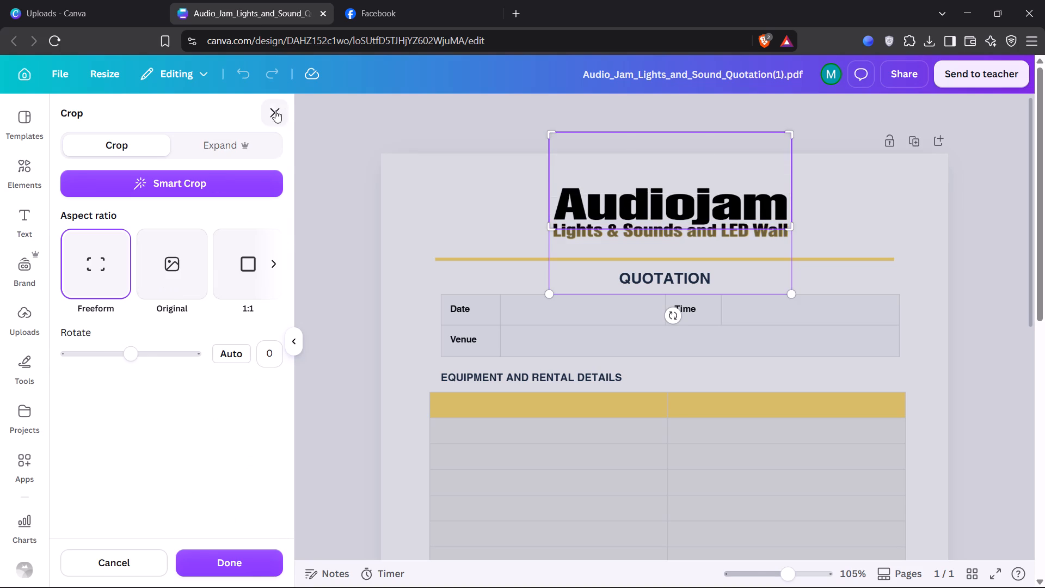
click(275, 111)
Open the black Audiojam wordmark image in the Pixel Eraser and set the eraser size to 78.
click(604, 116)
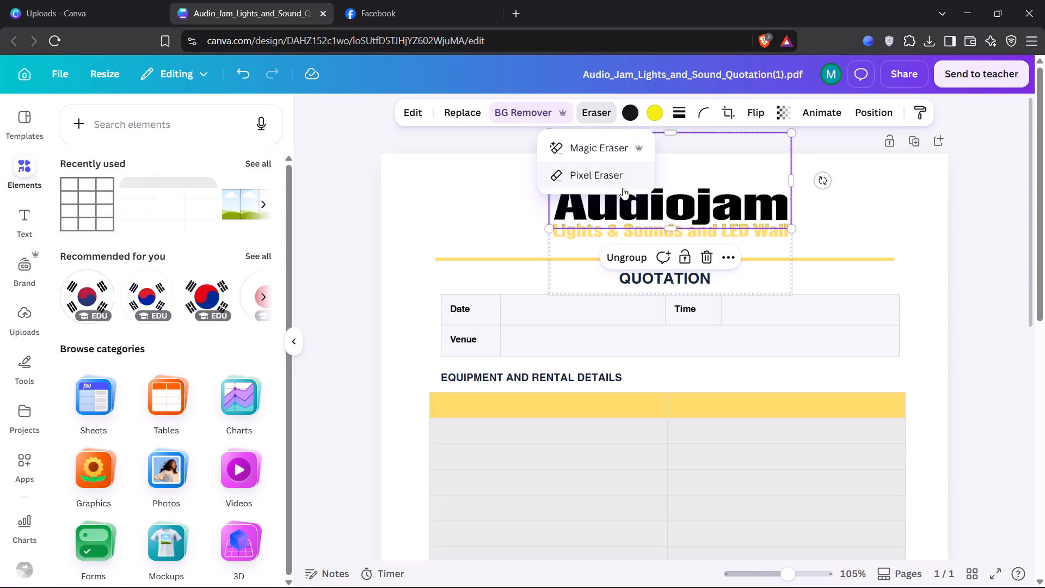
click(621, 182)
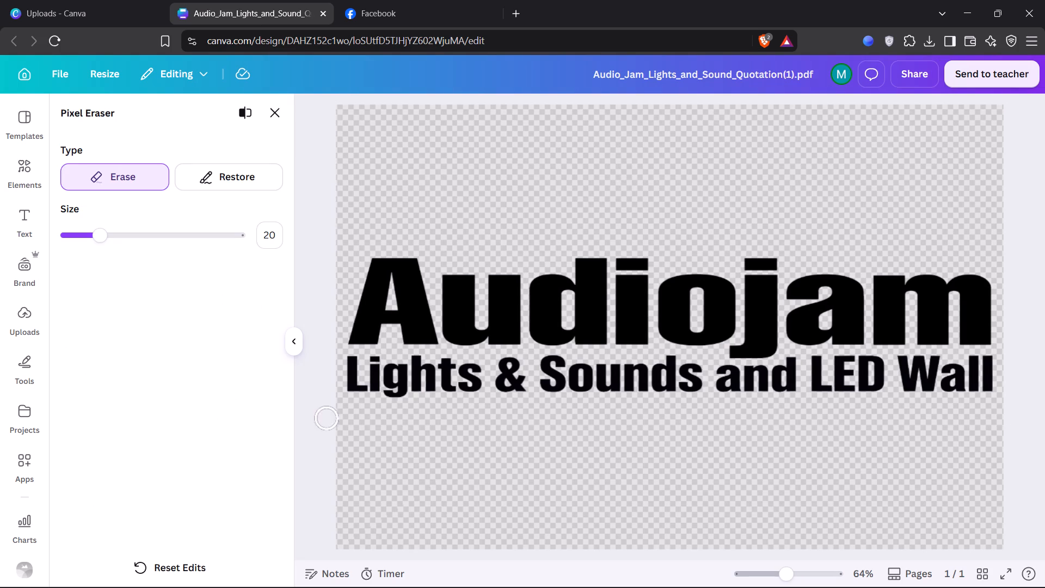
drag(94, 242, 140, 243)
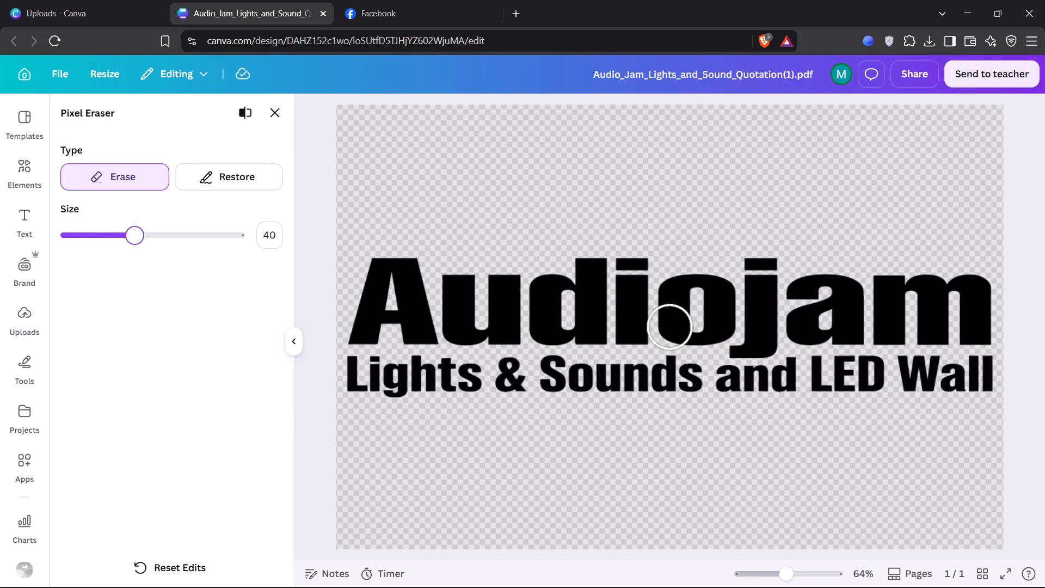
drag(140, 243, 200, 246)
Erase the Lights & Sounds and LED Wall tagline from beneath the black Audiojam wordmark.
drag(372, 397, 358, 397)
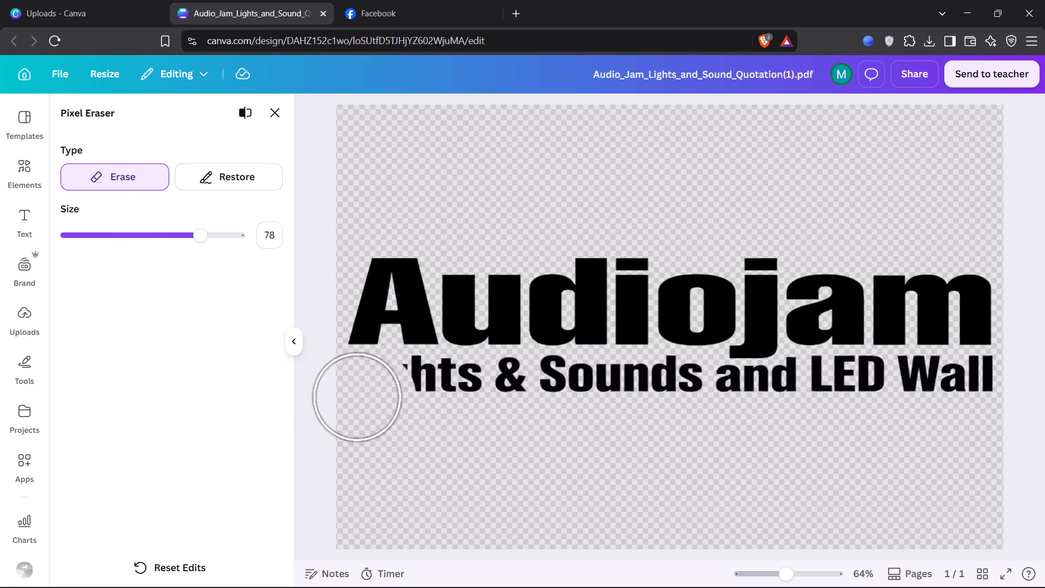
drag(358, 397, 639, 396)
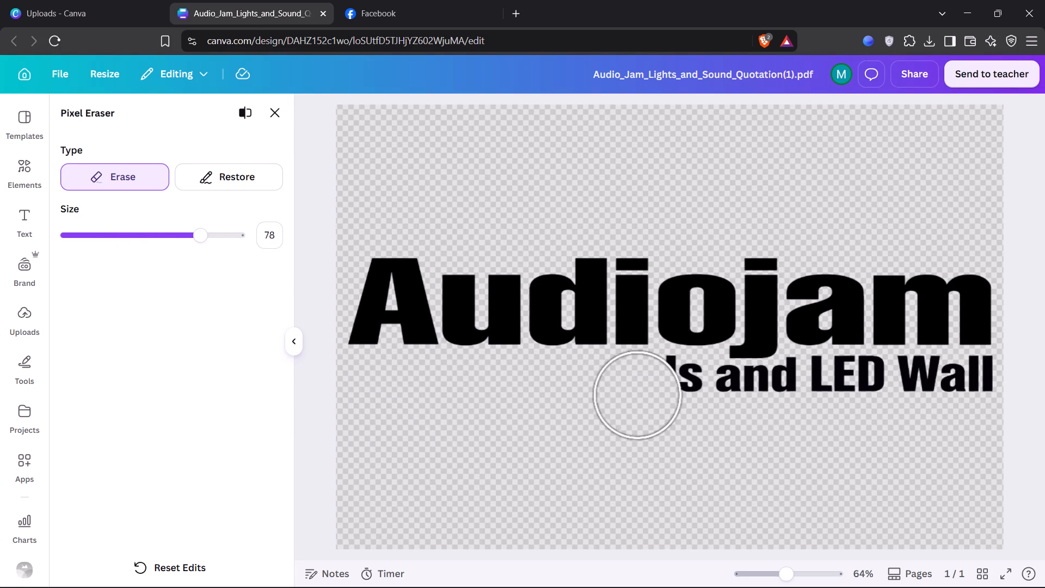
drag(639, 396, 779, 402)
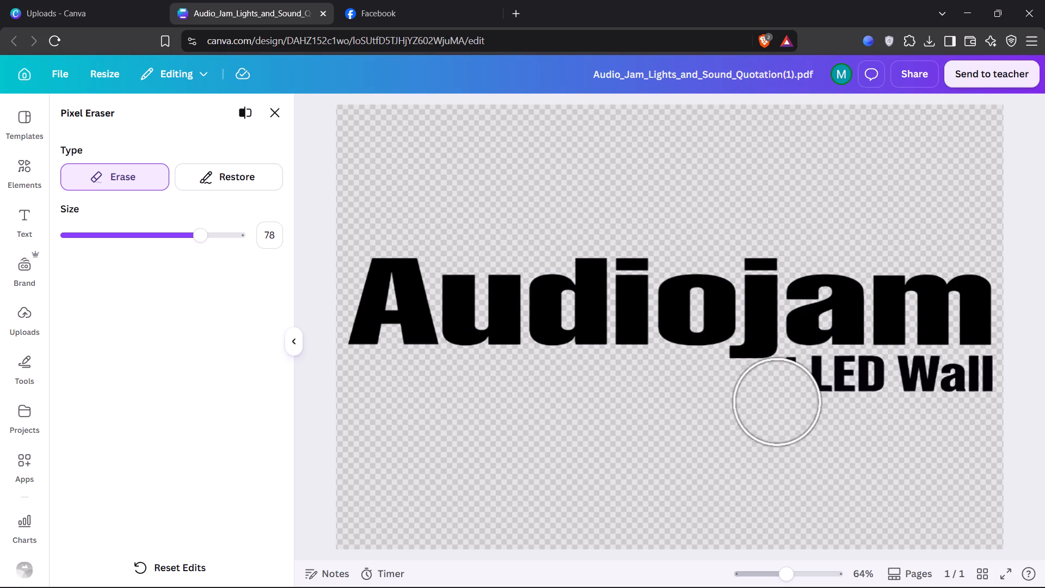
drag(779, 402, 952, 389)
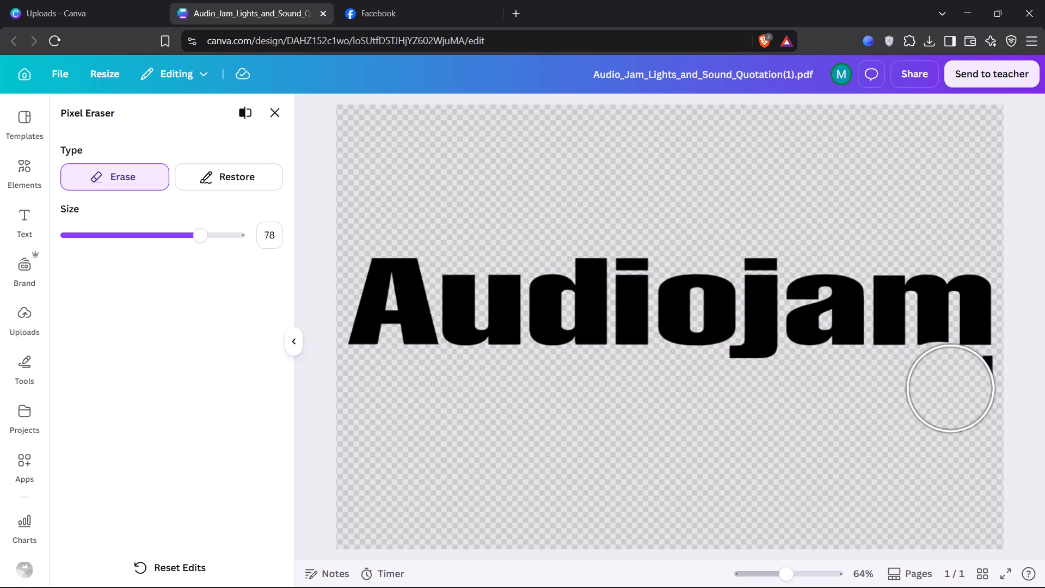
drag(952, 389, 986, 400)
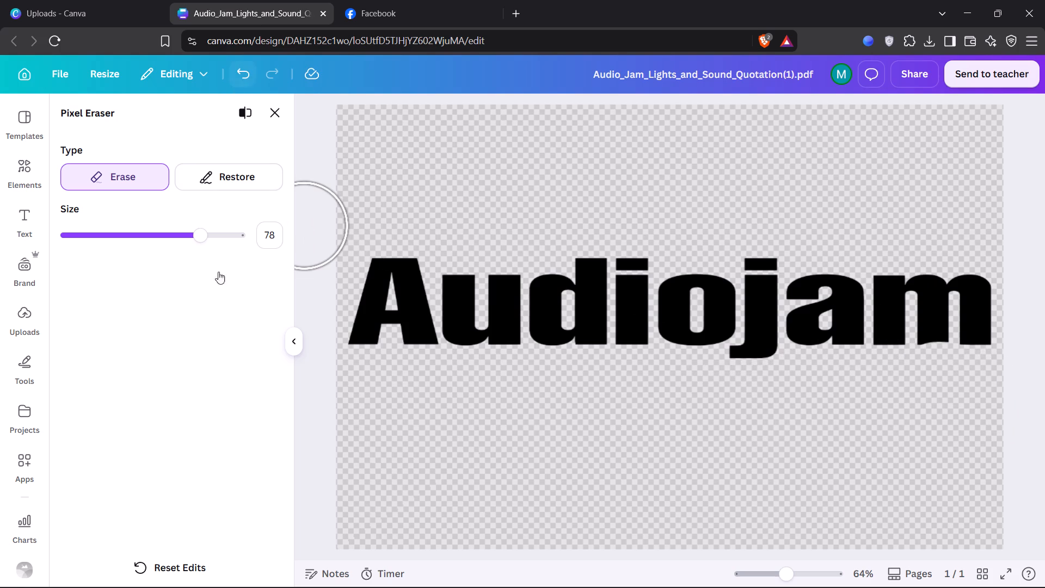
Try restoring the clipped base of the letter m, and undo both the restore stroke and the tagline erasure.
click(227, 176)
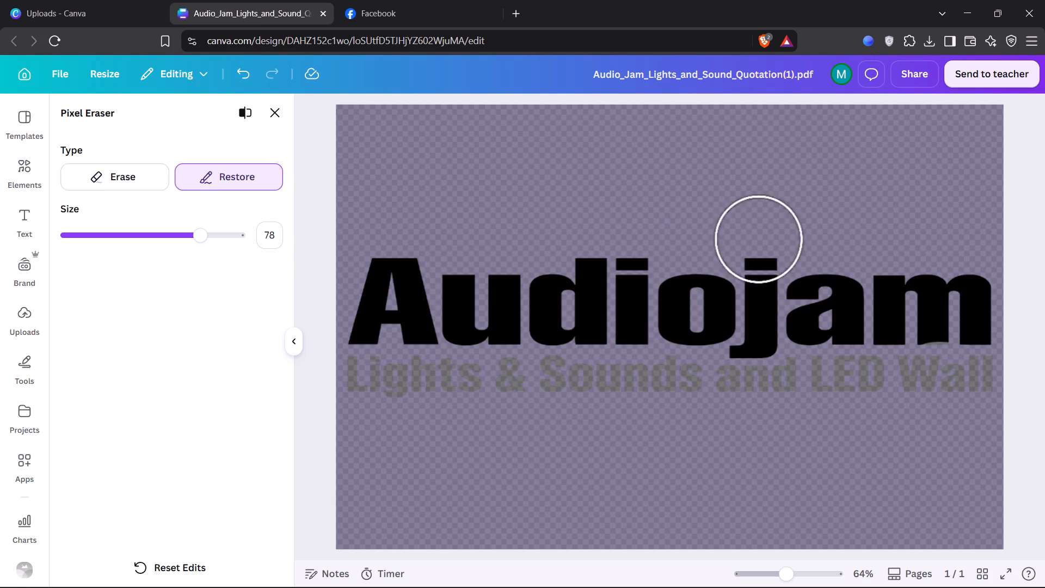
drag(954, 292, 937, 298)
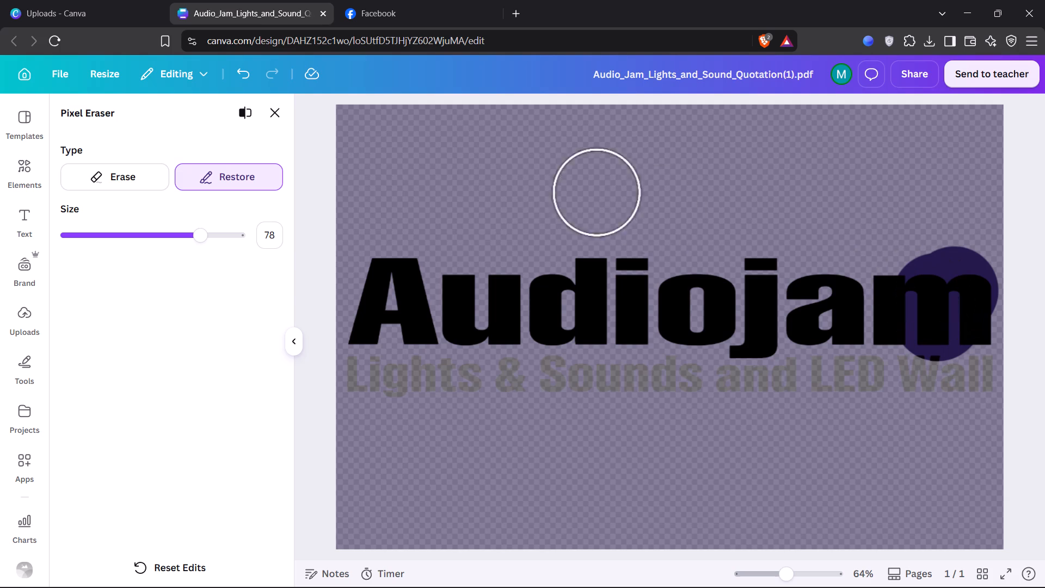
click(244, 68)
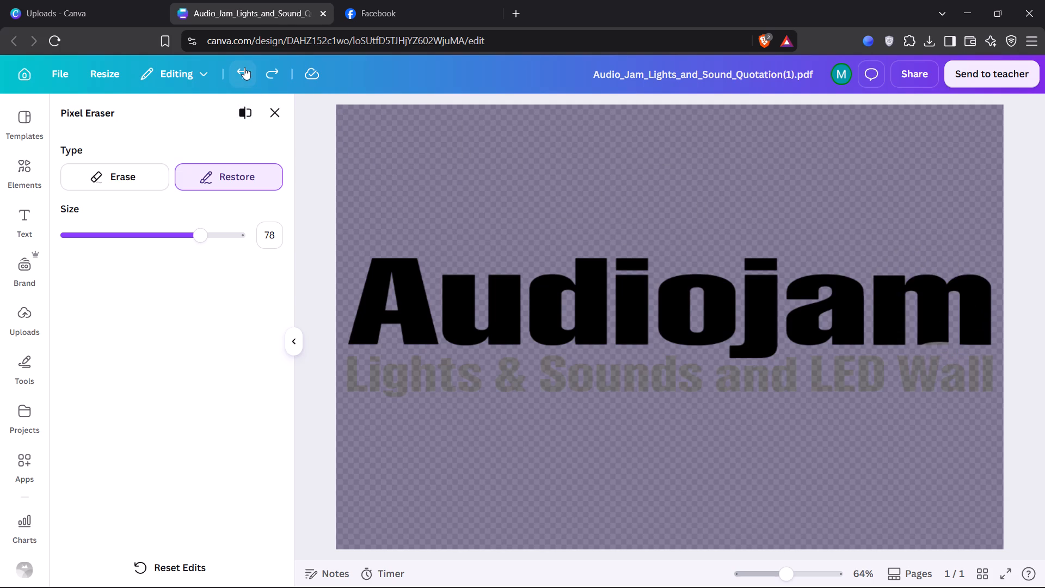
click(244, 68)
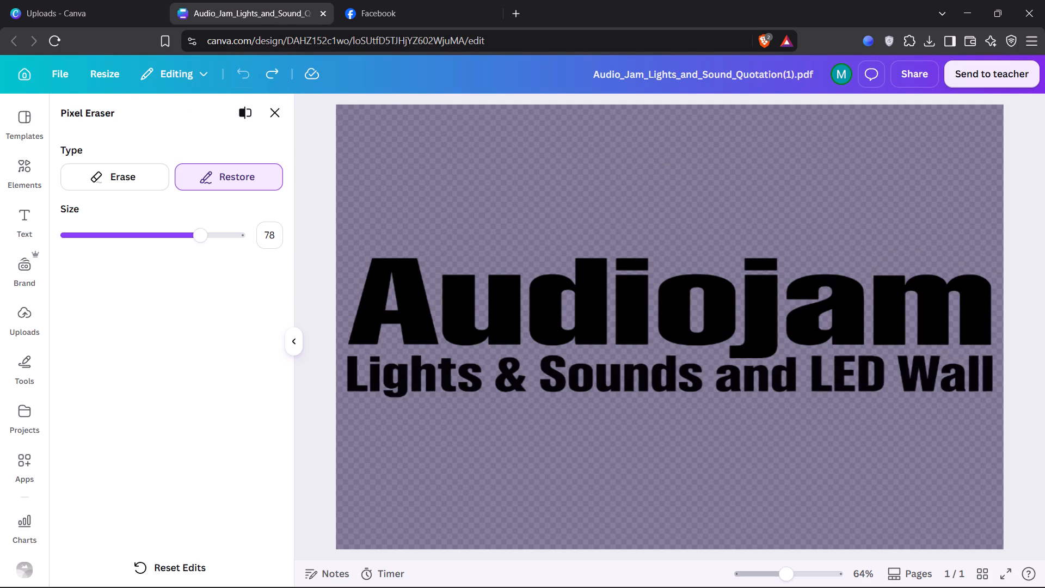
Erase the whole Lights & Sounds and LED Wall tagline again from the wordmark image, keeping the m intact, and close the eraser.
click(94, 179)
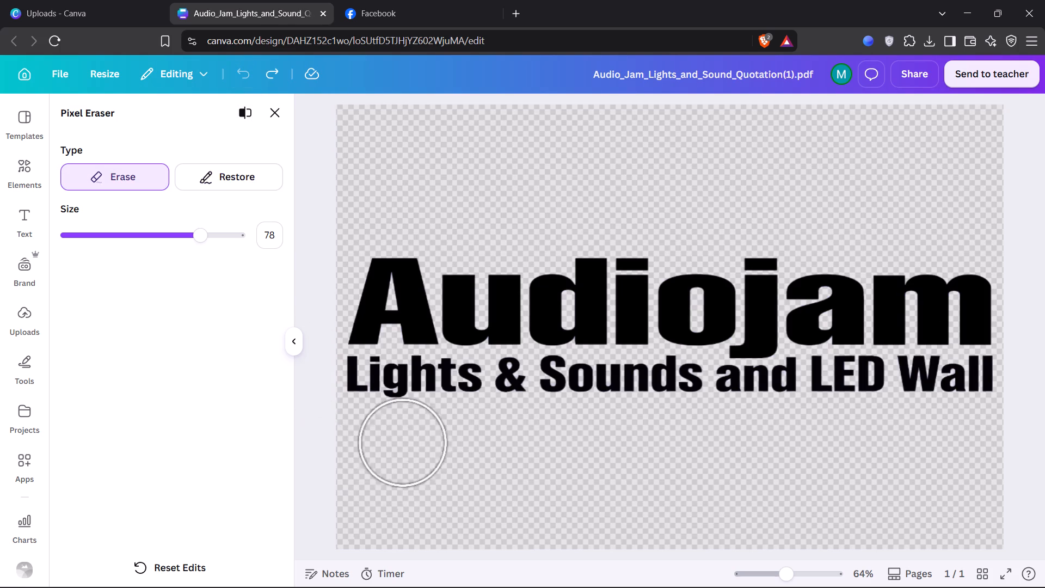
drag(364, 395, 423, 399)
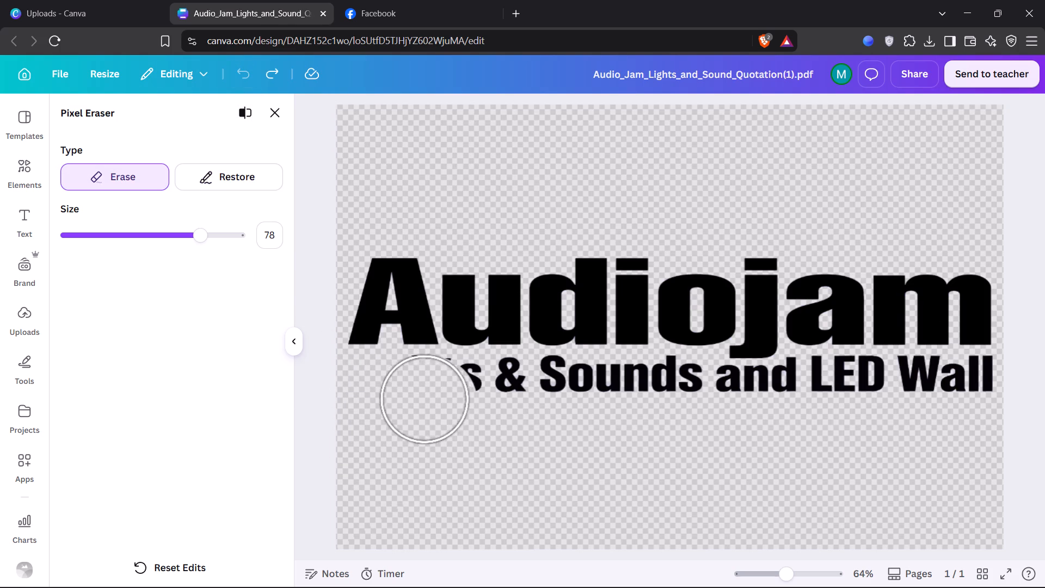
drag(423, 399, 647, 400)
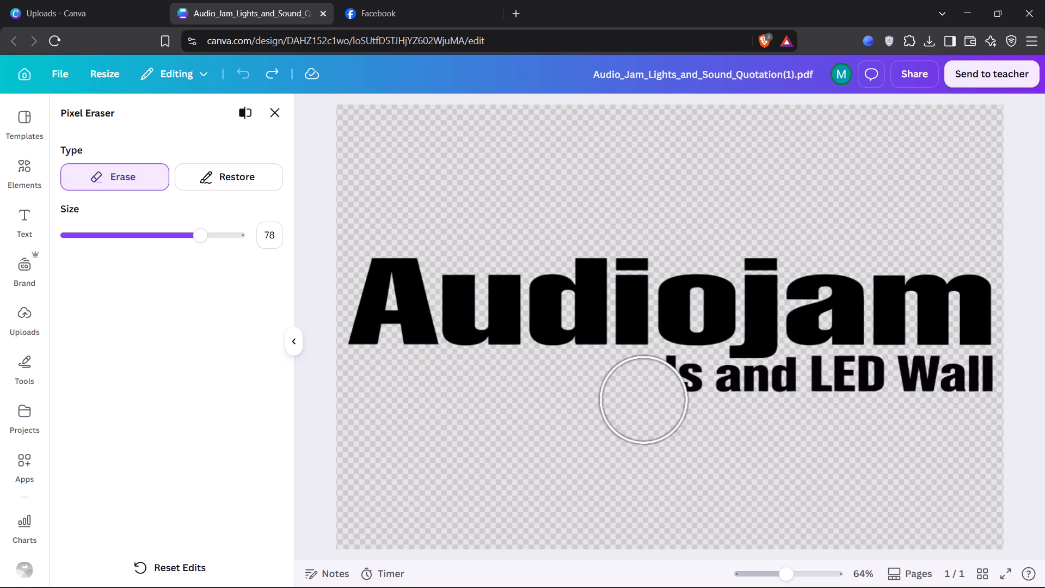
drag(647, 400, 784, 410)
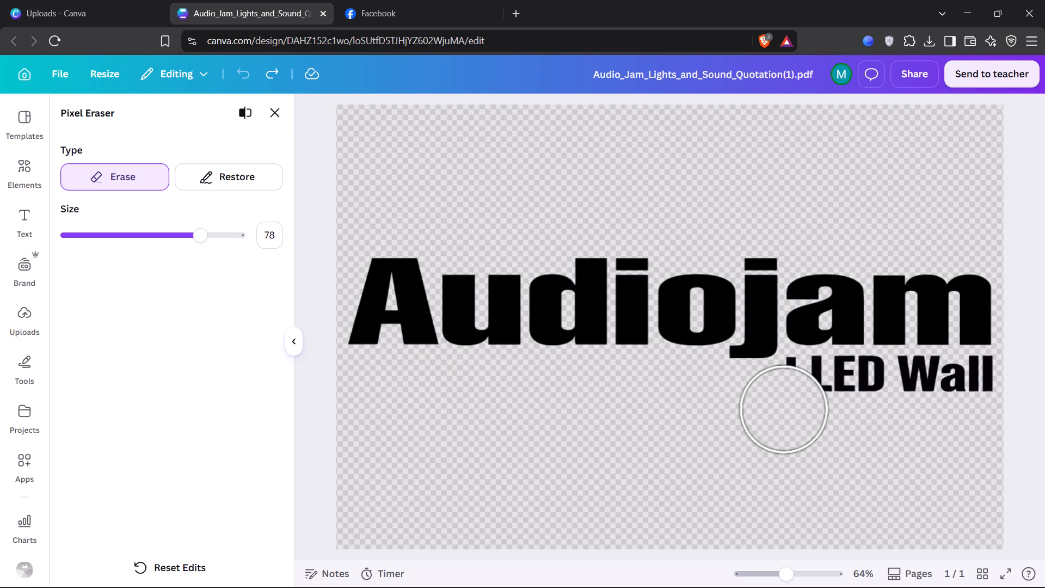
drag(784, 410, 877, 391)
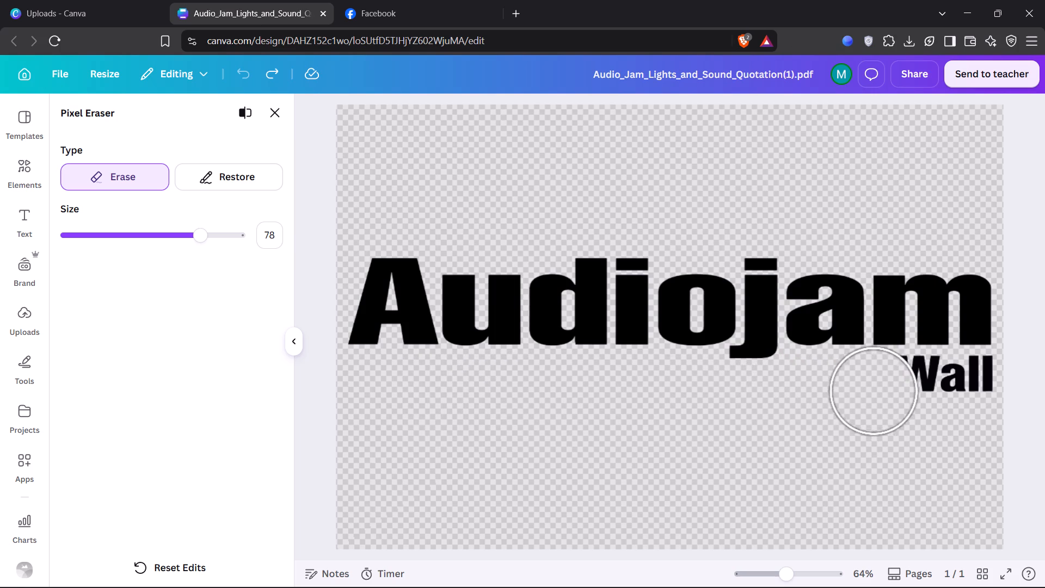
drag(877, 391, 999, 395)
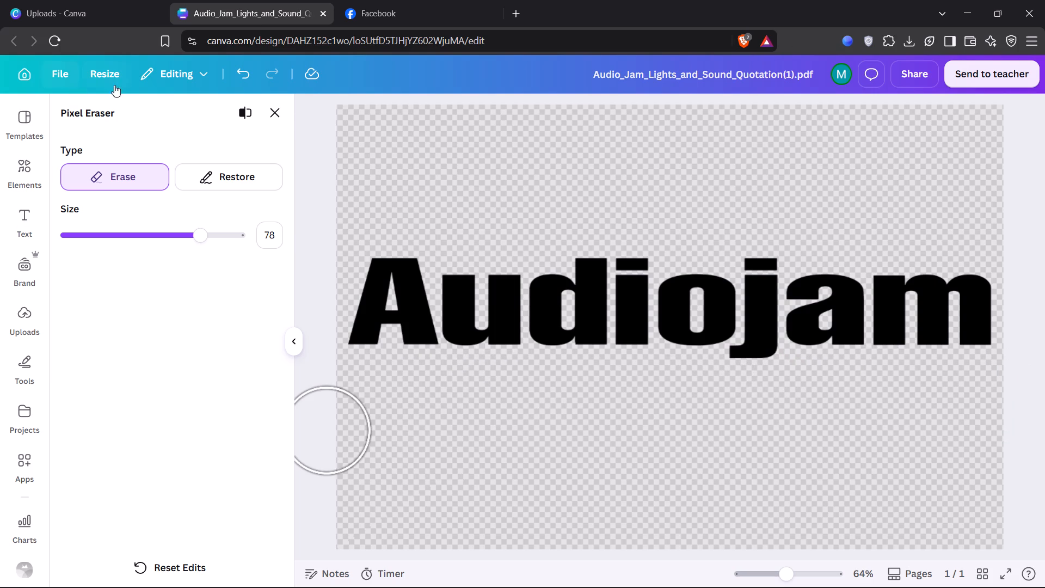
click(272, 114)
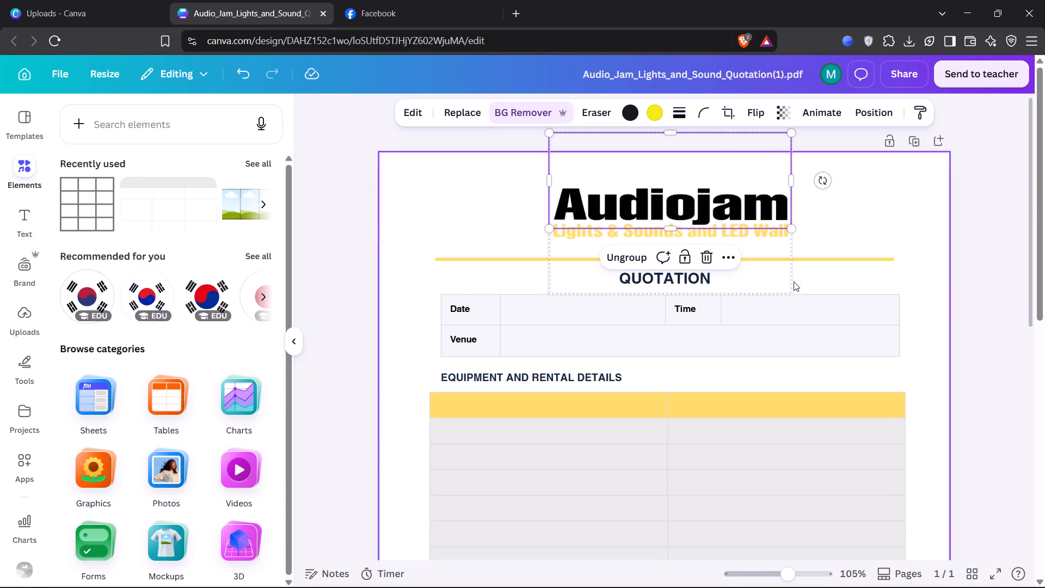
click(876, 206)
click(704, 210)
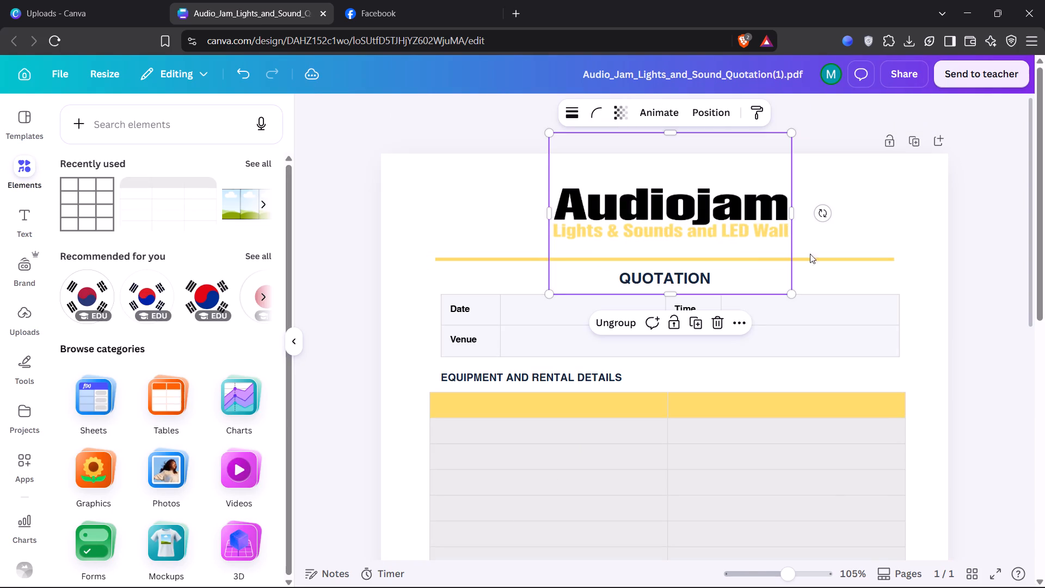
Try tan, bright yellow and orange on the divider line below the header logo, and settle on black.
click(839, 262)
click(565, 114)
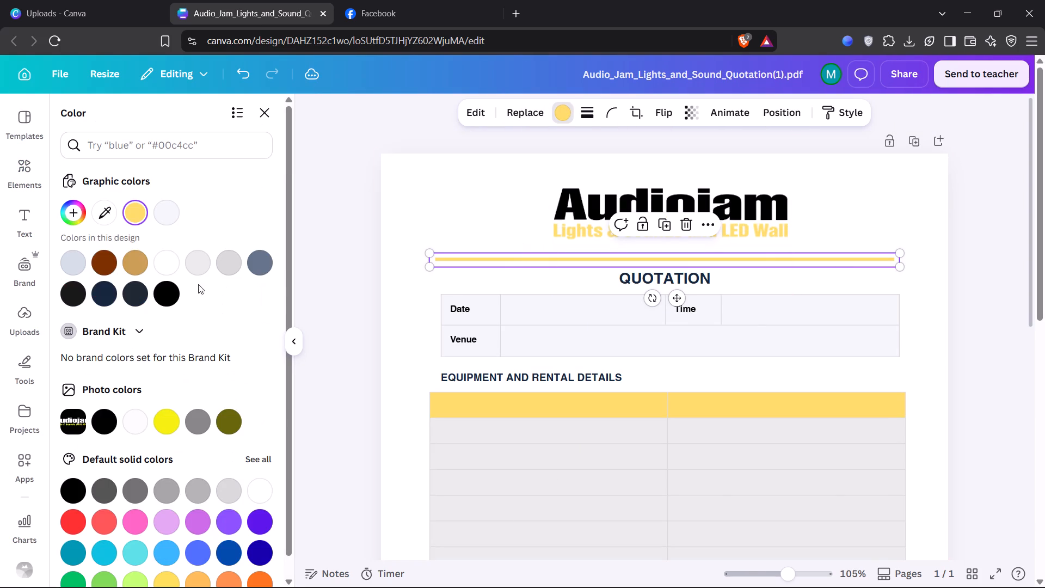
click(139, 259)
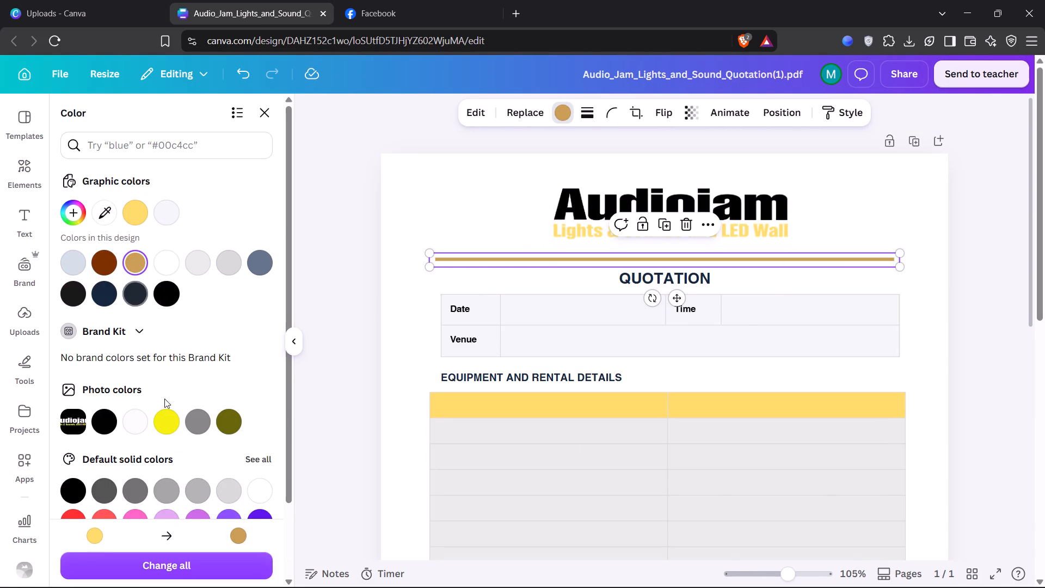
click(164, 428)
scroll(164, 428, down, 3)
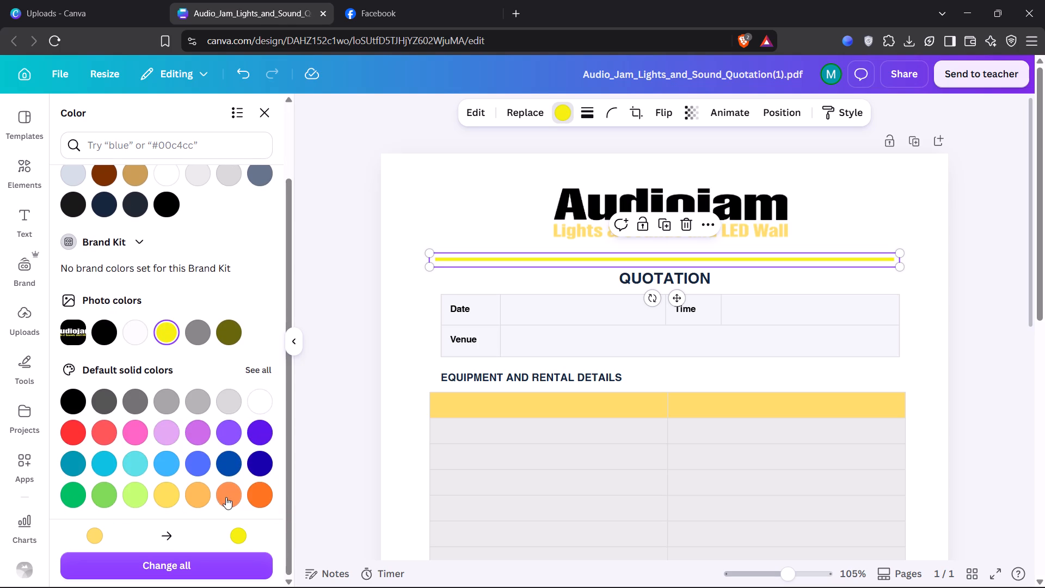
click(226, 497)
click(207, 498)
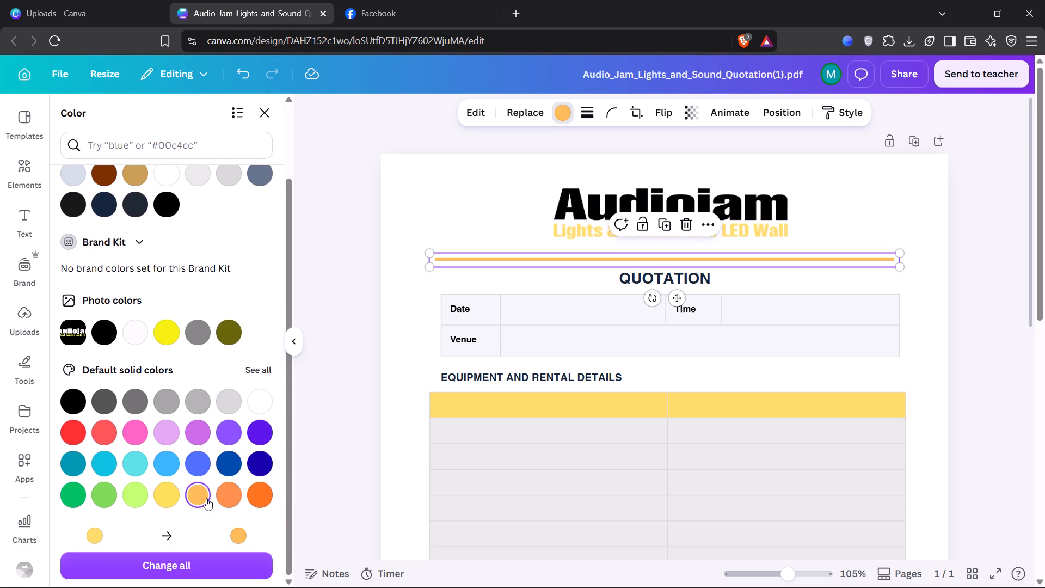
click(163, 210)
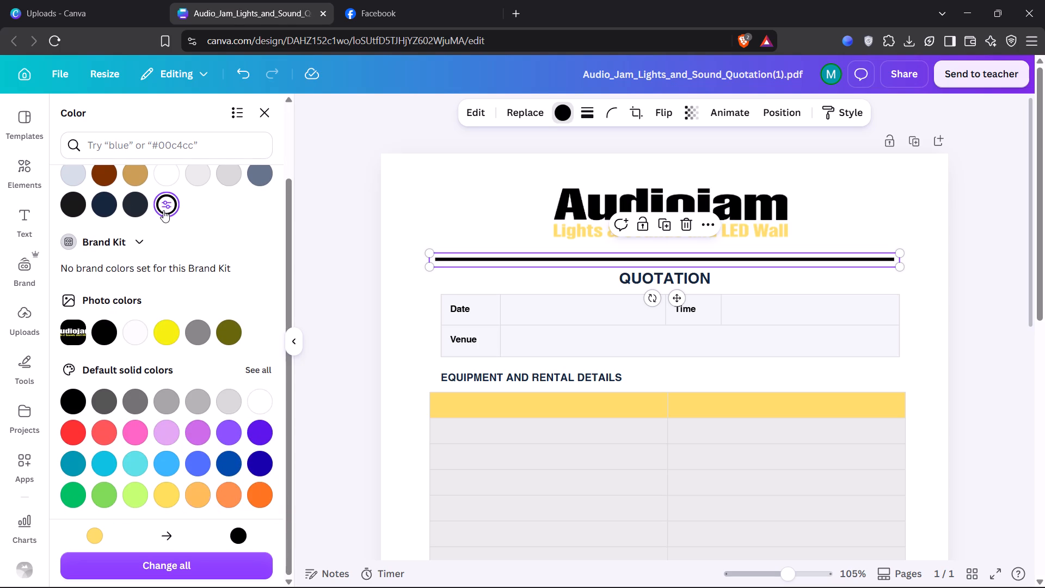
click(542, 178)
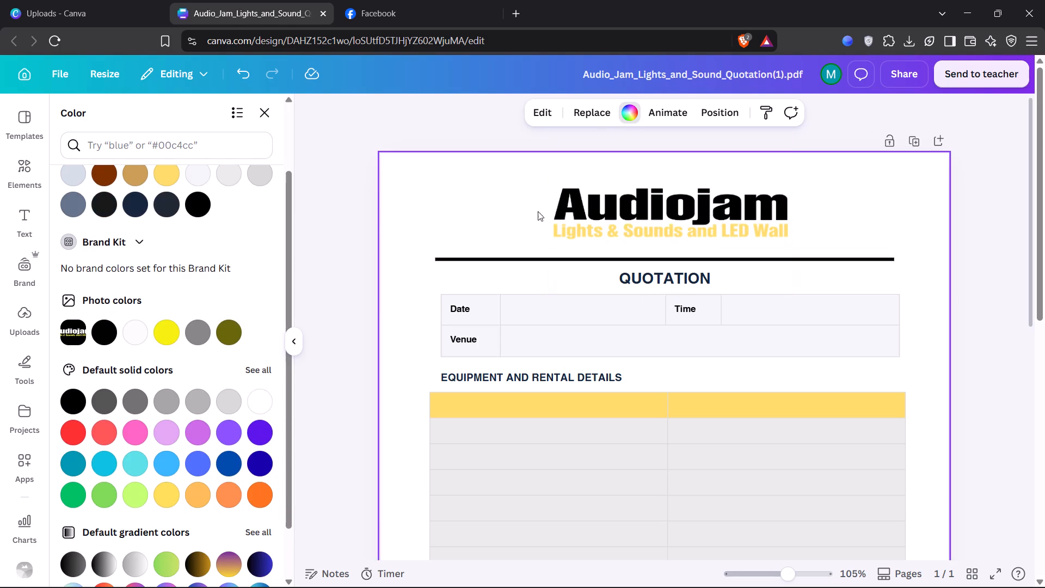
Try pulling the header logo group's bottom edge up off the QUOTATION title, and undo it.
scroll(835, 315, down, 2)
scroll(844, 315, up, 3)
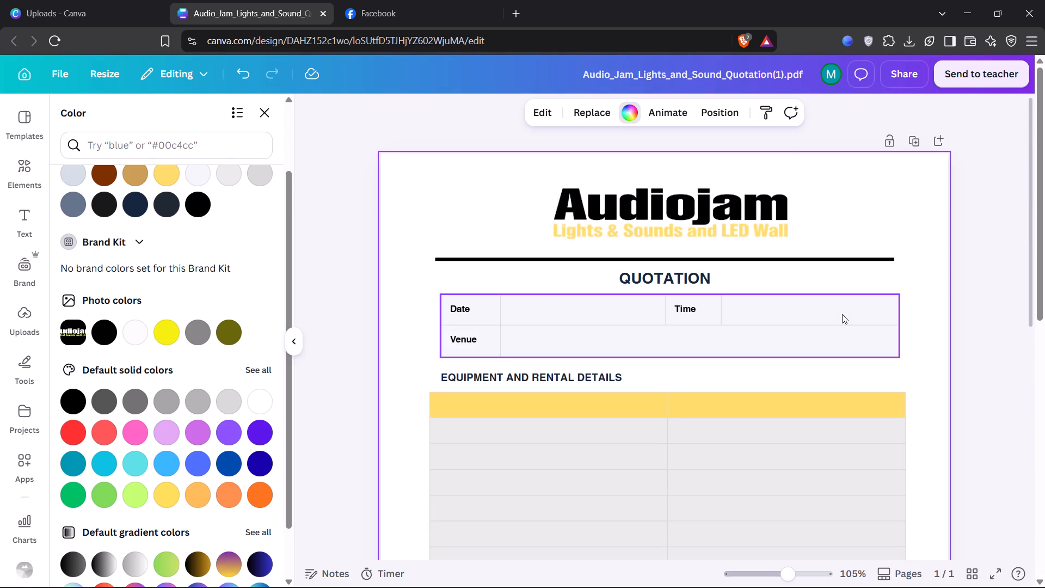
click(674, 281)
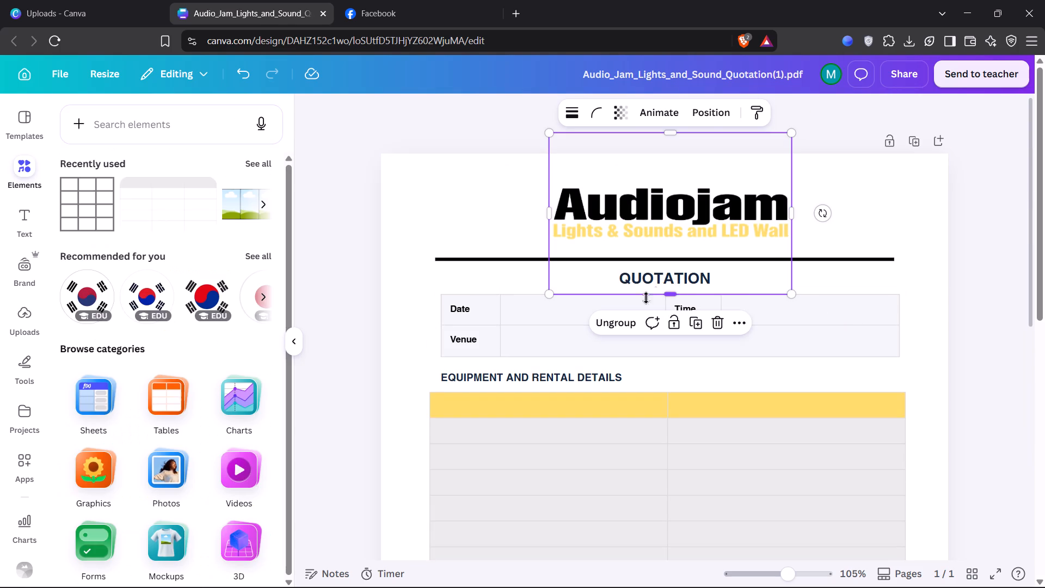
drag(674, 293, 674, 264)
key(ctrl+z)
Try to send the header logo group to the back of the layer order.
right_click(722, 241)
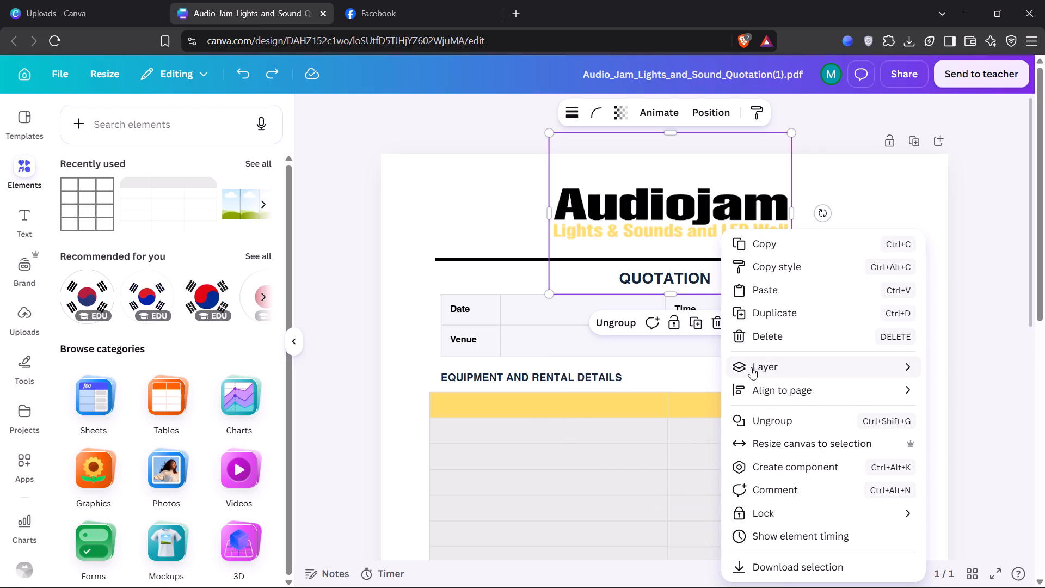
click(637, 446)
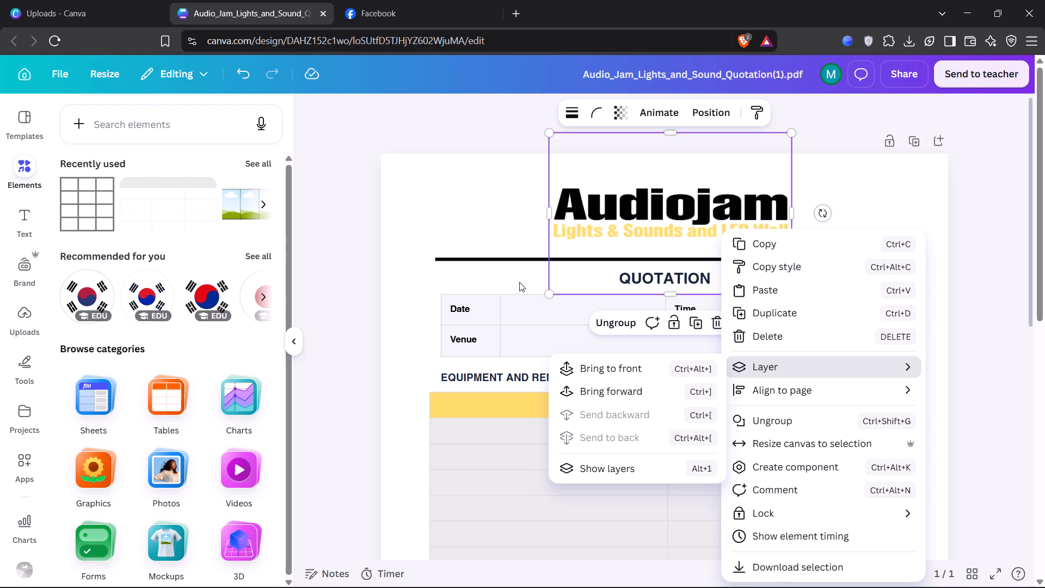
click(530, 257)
Try Times New Roman MT Condensed, DM Sans and Open Sauce on the QUOTATION title, and settle on Helvetica Now.
click(696, 275)
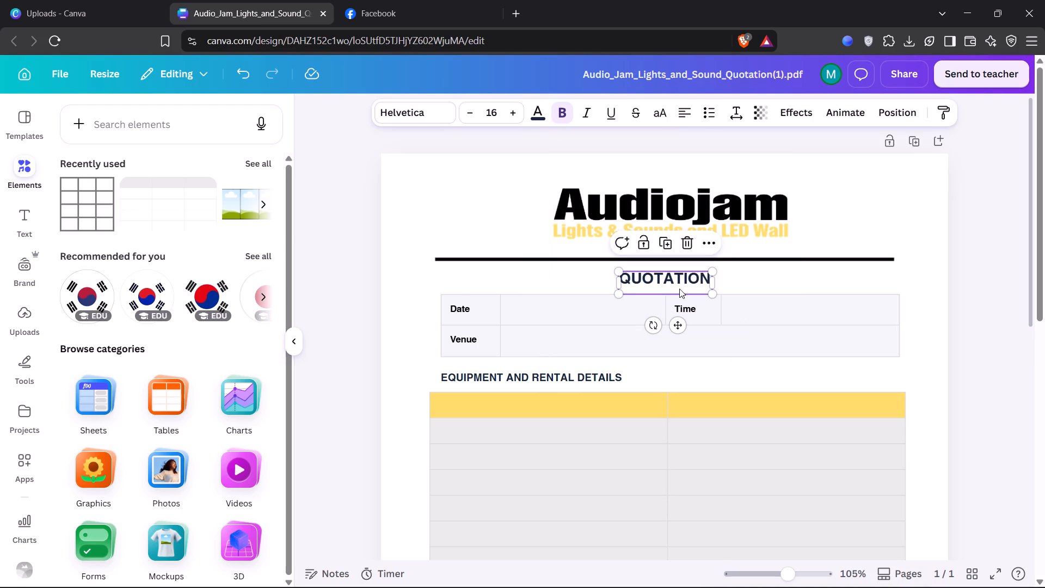
click(437, 111)
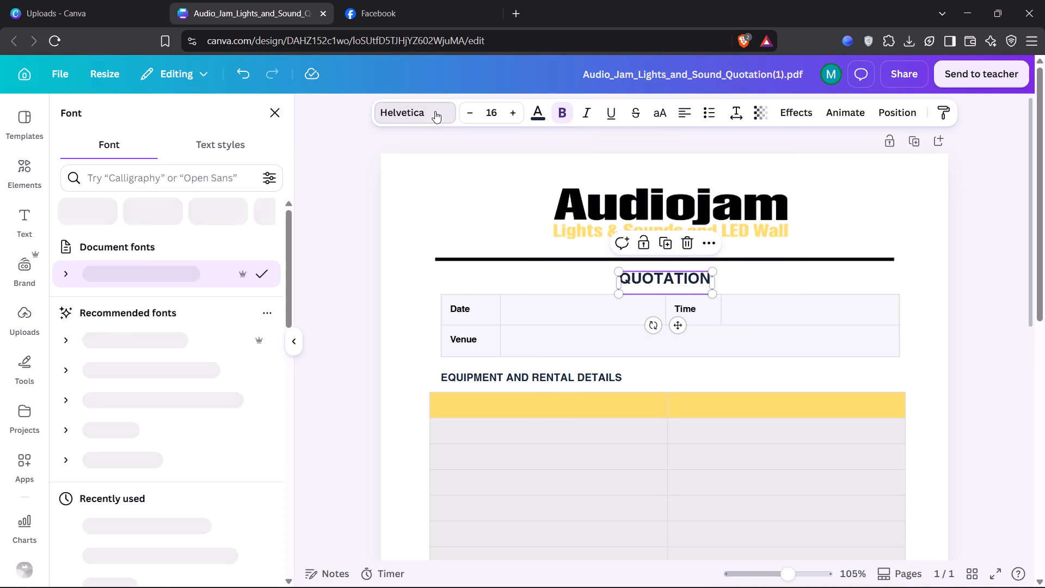
click(164, 314)
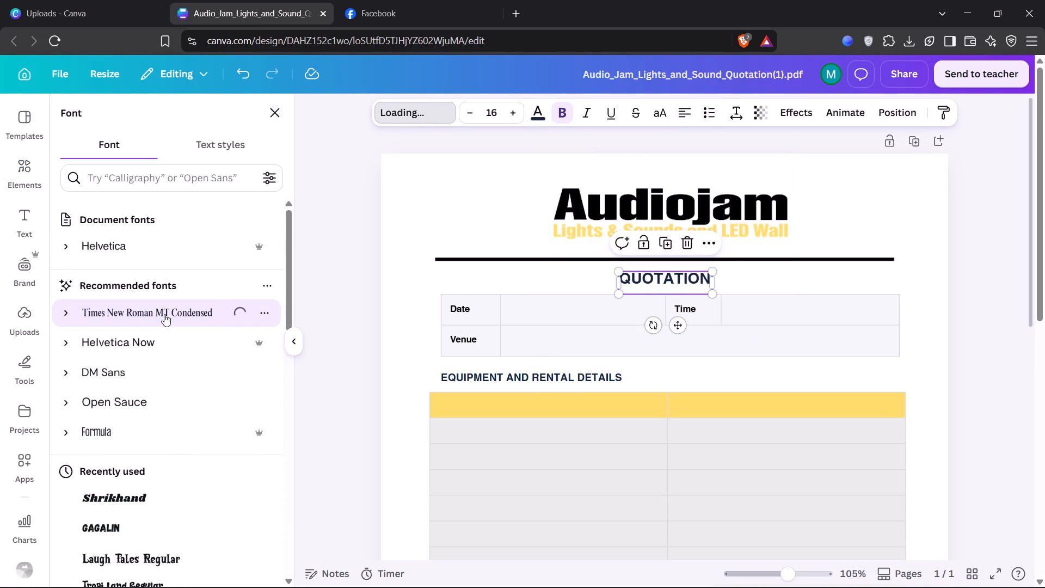
click(137, 351)
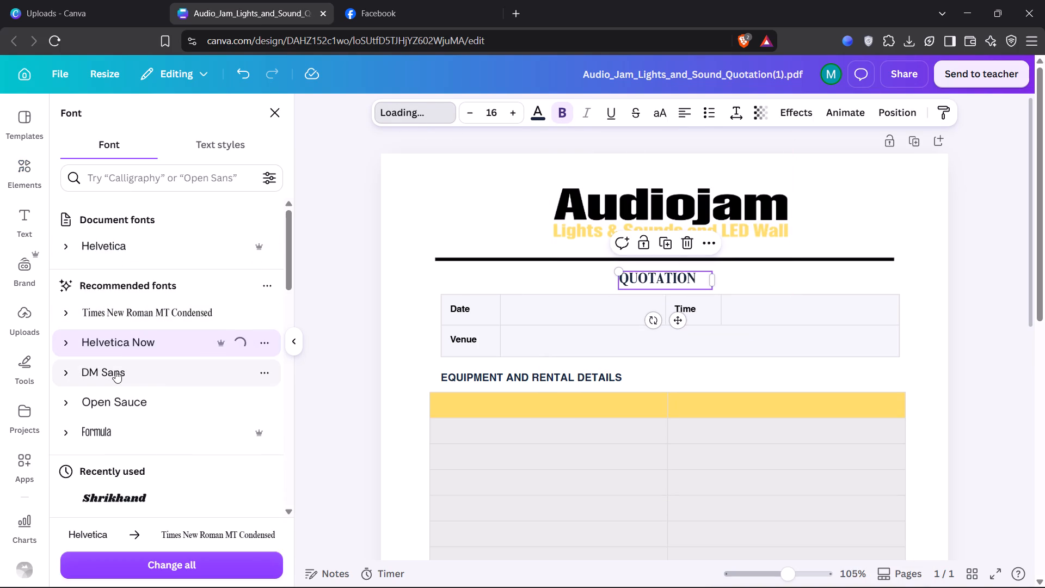
click(115, 371)
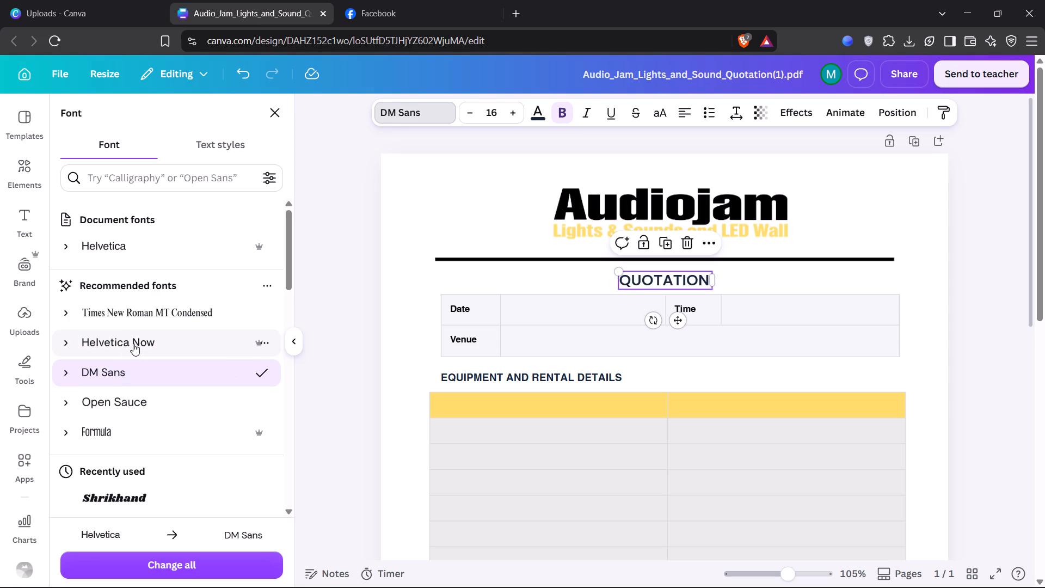
click(129, 408)
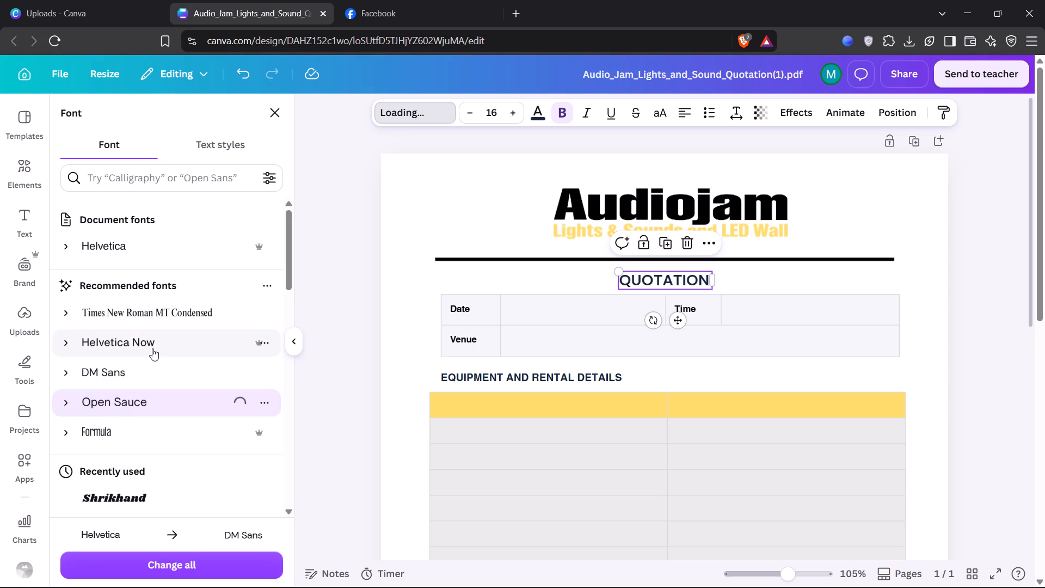
click(152, 348)
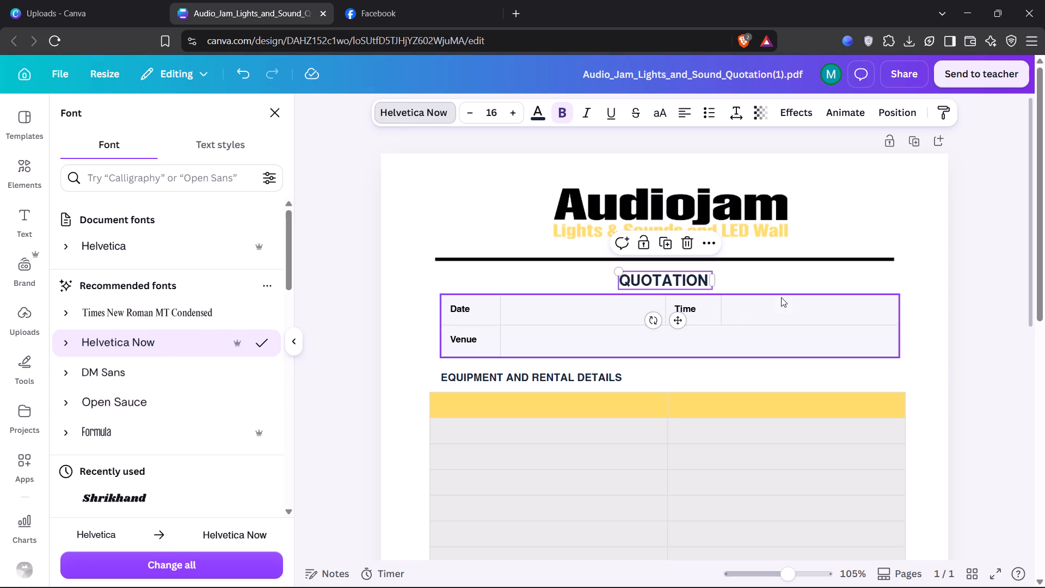
click(490, 218)
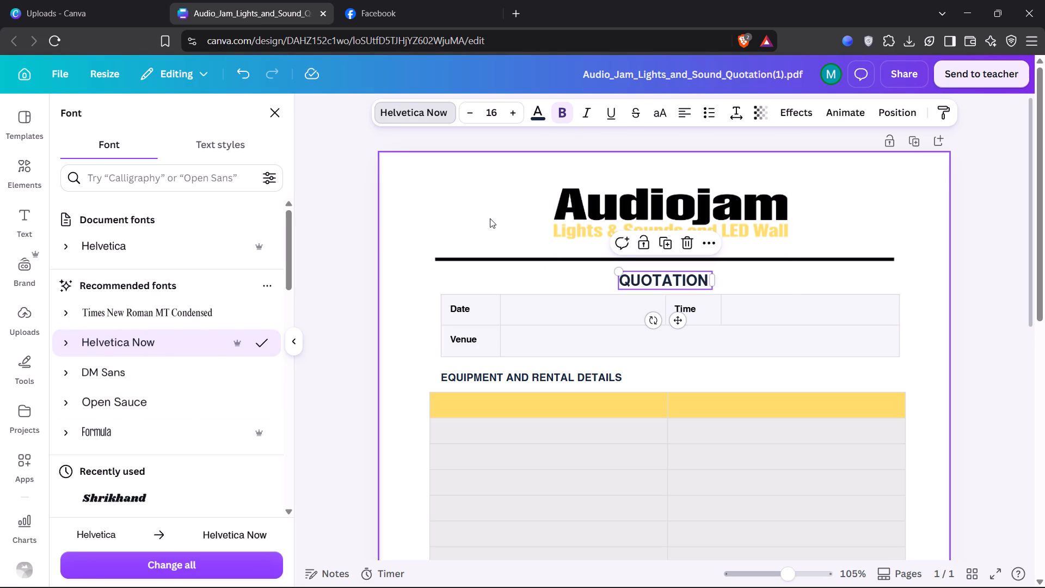
click(784, 374)
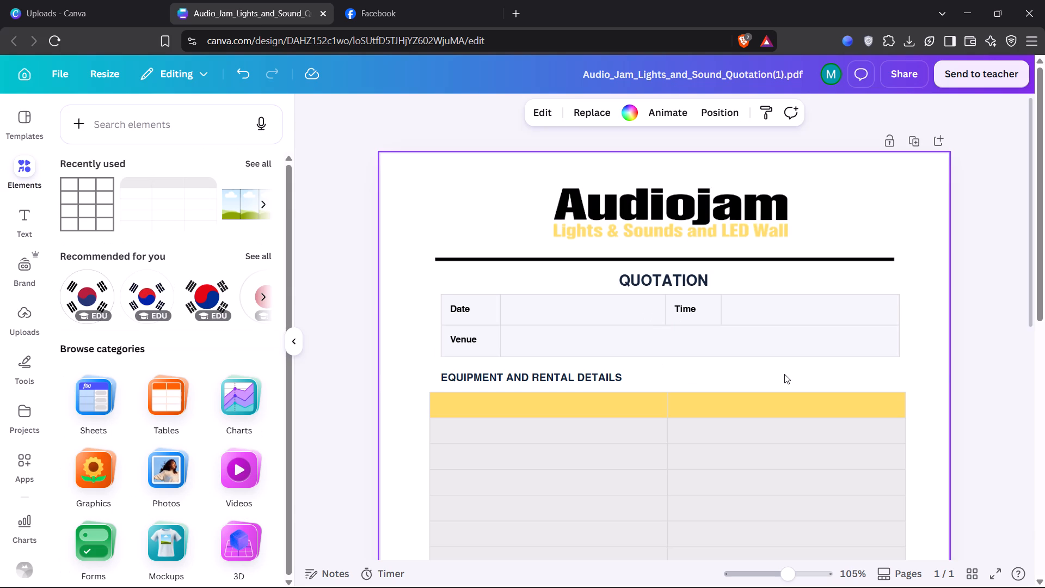
Italicize the EQUIPMENT AND RENTAL DETAILS heading above the equipment table.
scroll(784, 374, down, 4)
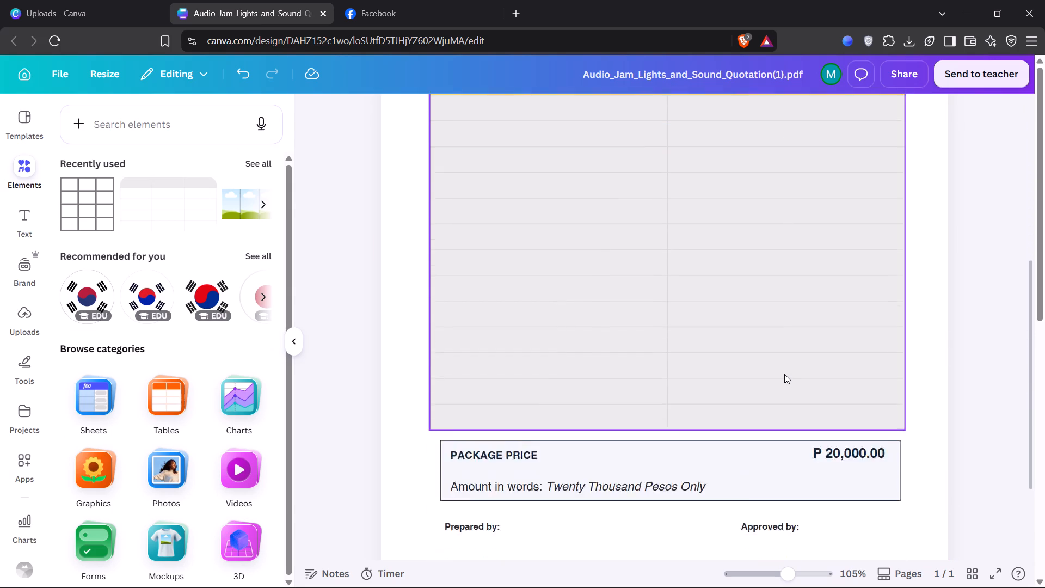
scroll(784, 374, up, 3)
click(523, 179)
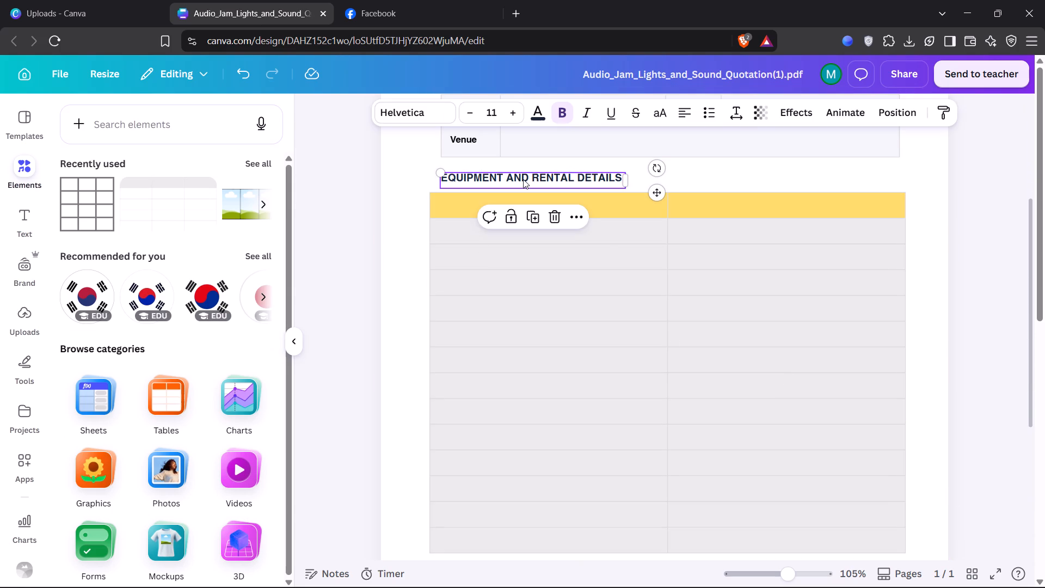
scroll(608, 256, up, 1)
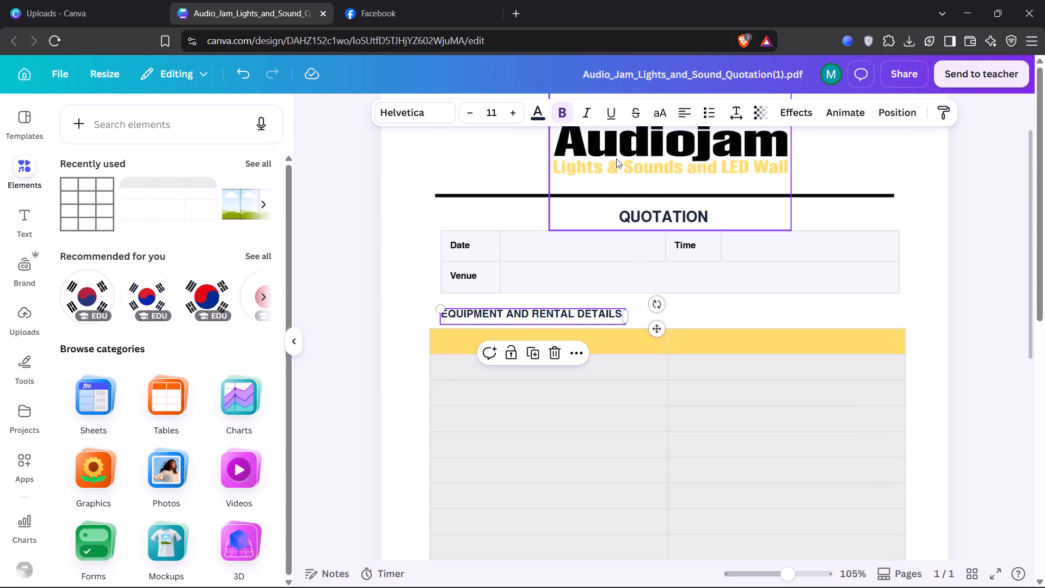
click(588, 102)
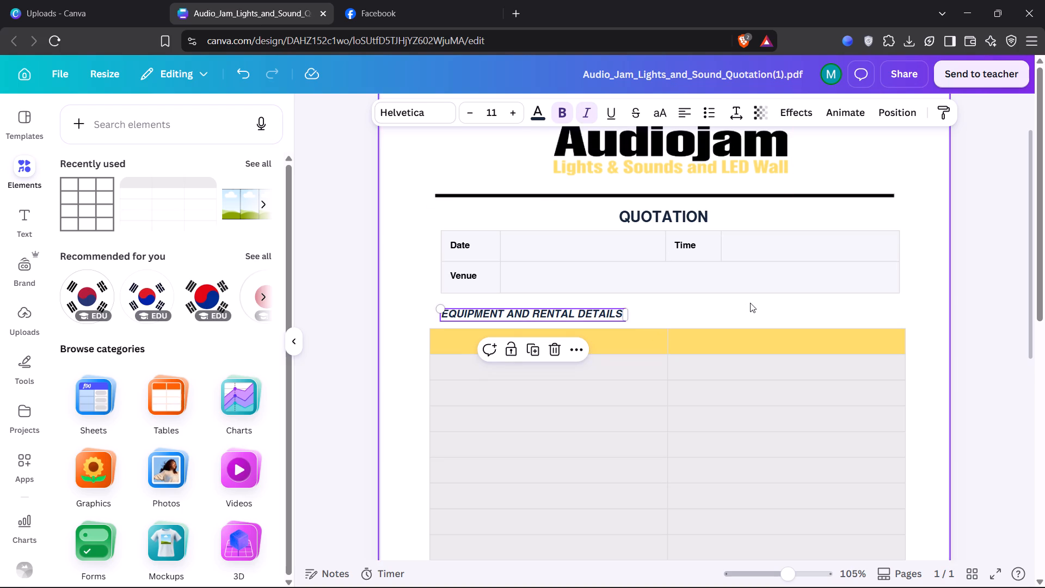
click(750, 303)
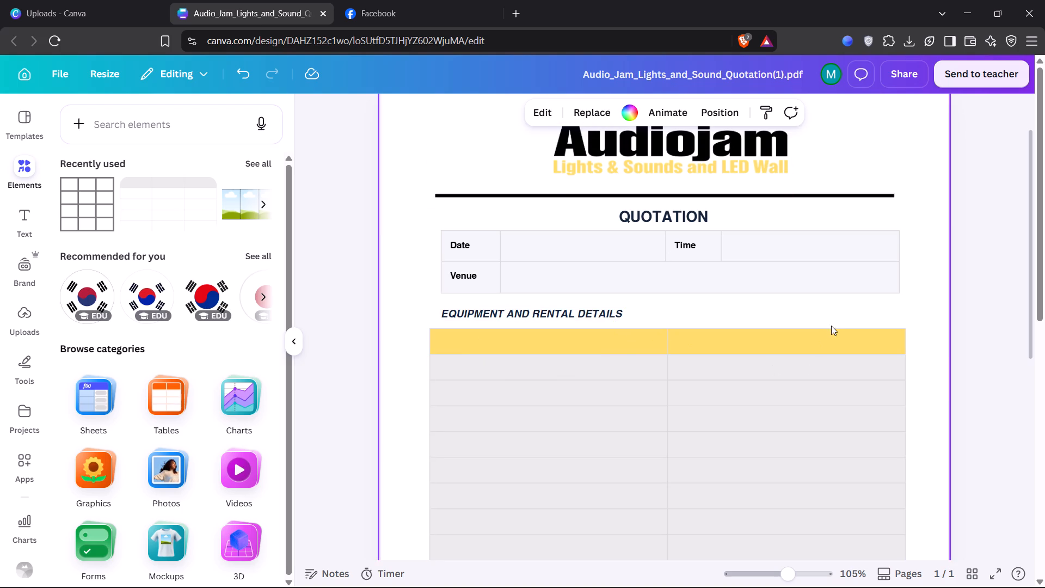
Review the whole quotation page from the header logo down to the package price box and signature area.
scroll(830, 332, down, 3)
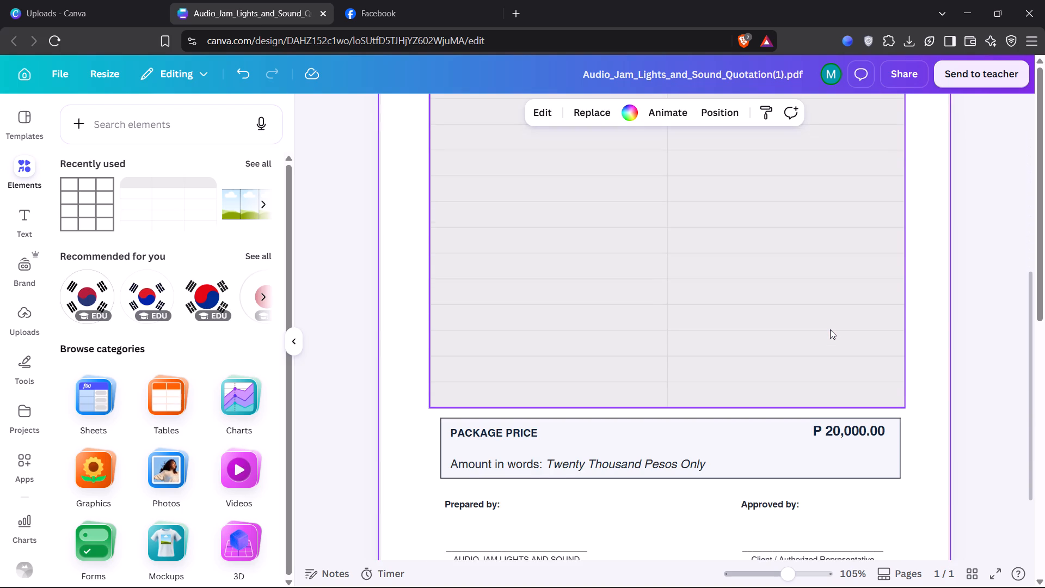
scroll(830, 329, down, 1)
scroll(830, 329, up, 6)
scroll(870, 366, down, 2)
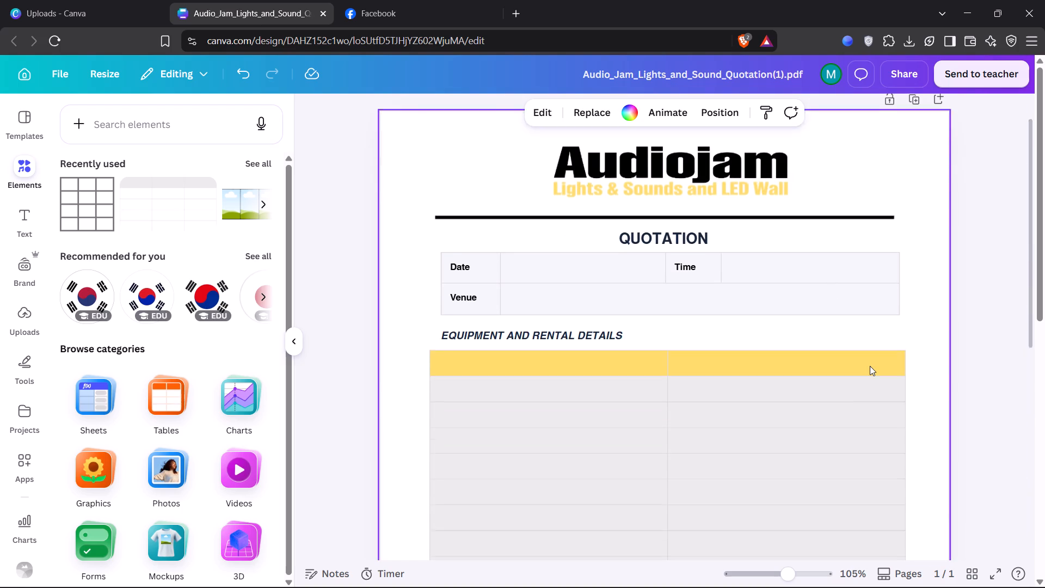
scroll(870, 366, down, 3)
scroll(870, 366, up, 1)
scroll(870, 366, down, 1)
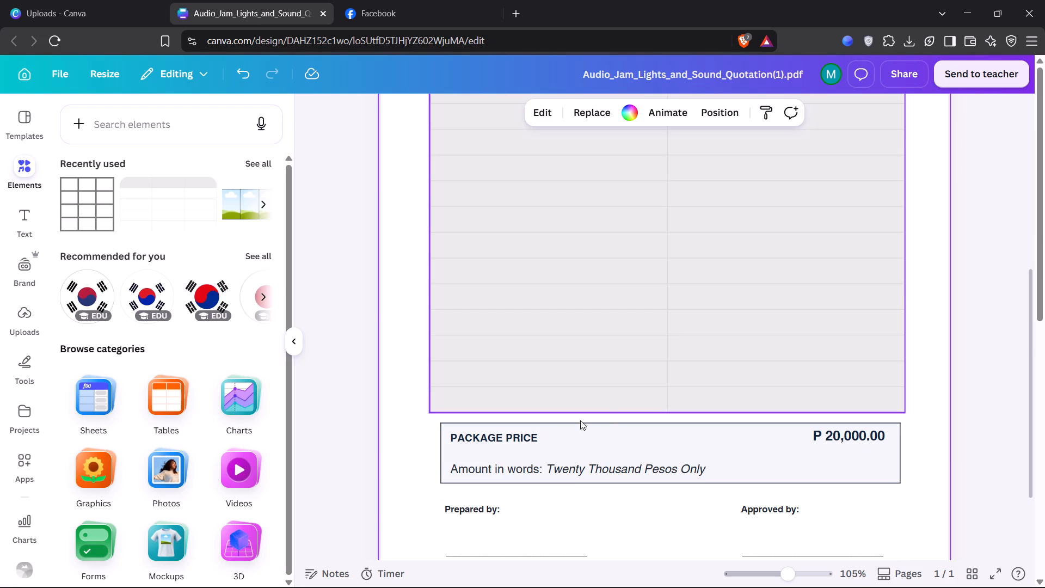
Duplicate the PACKAGE PRICE label and place the copy directly after the original on the same line in the price box.
click(528, 438)
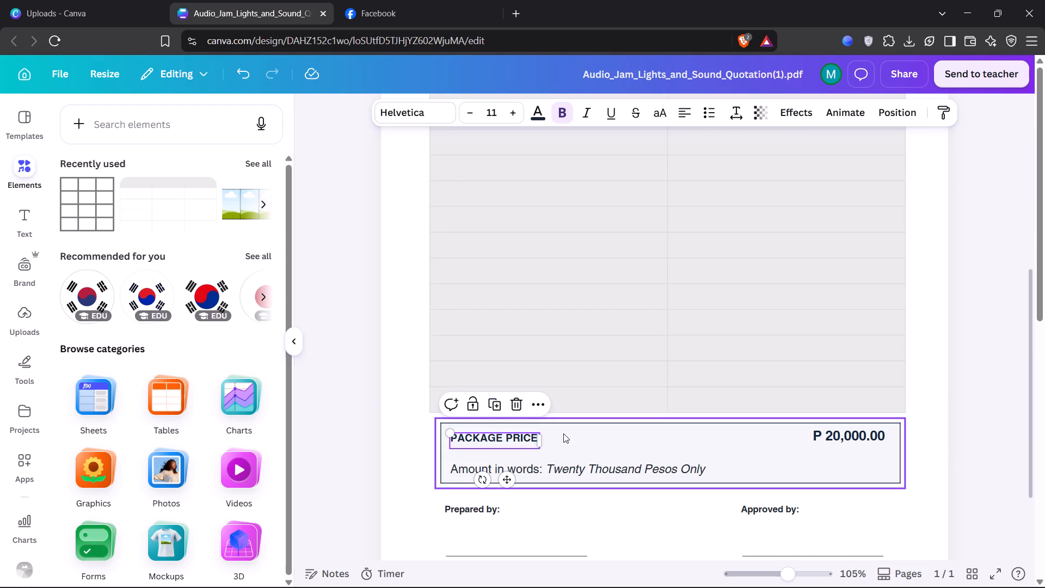
click(563, 433)
click(526, 438)
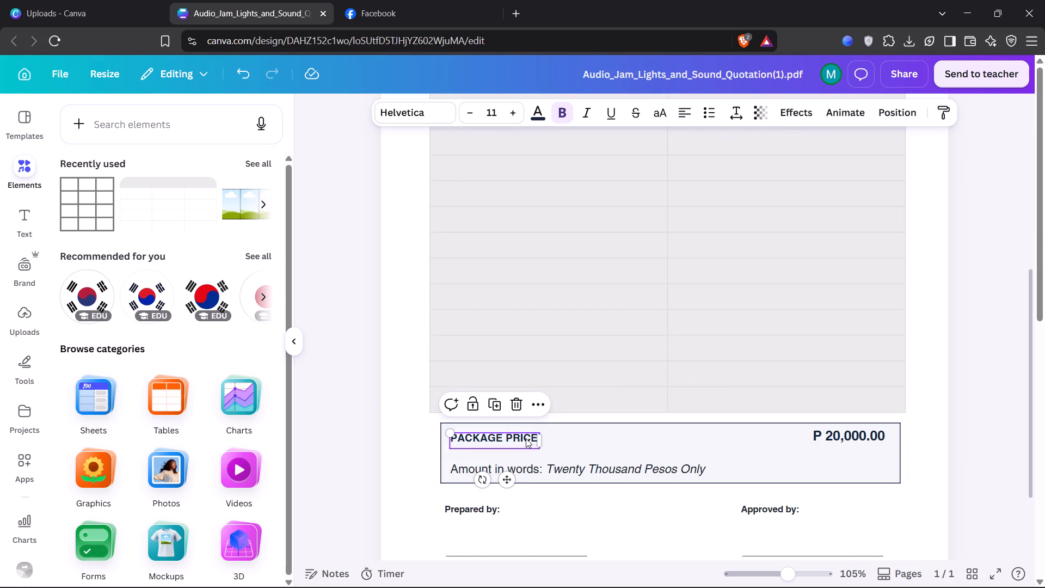
key(ctrl+c)
key(ctrl+v)
drag(529, 451, 603, 440)
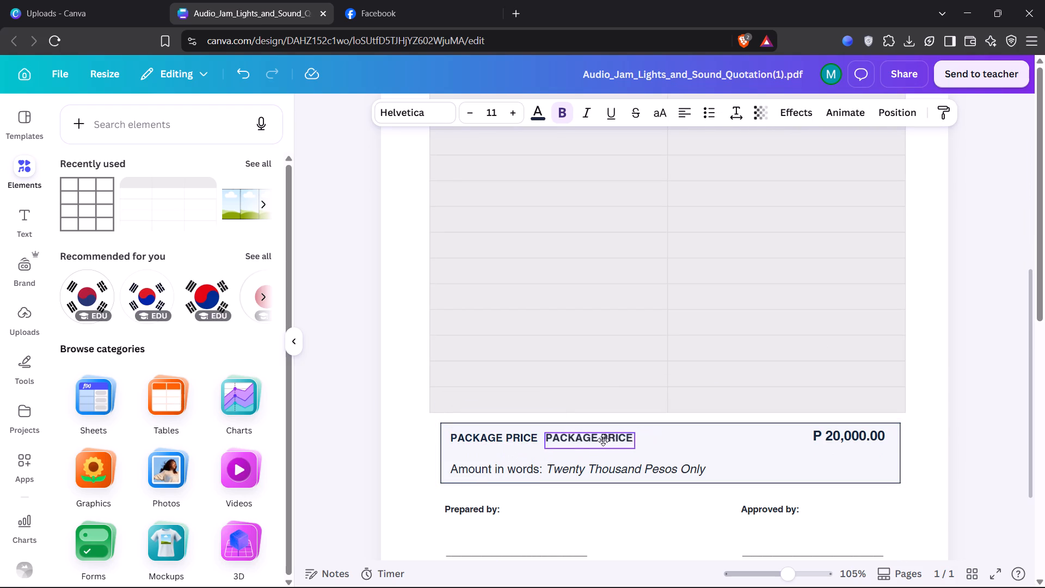
drag(603, 440, 612, 440)
Replace the copied label's text with "(per use)".
double_click(612, 440)
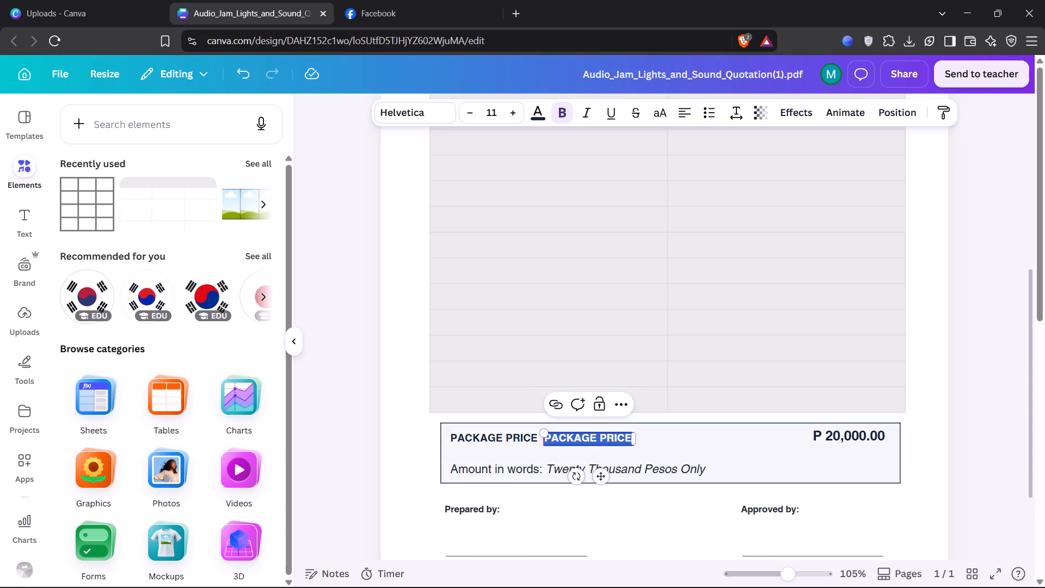
key(shift+parenleft)
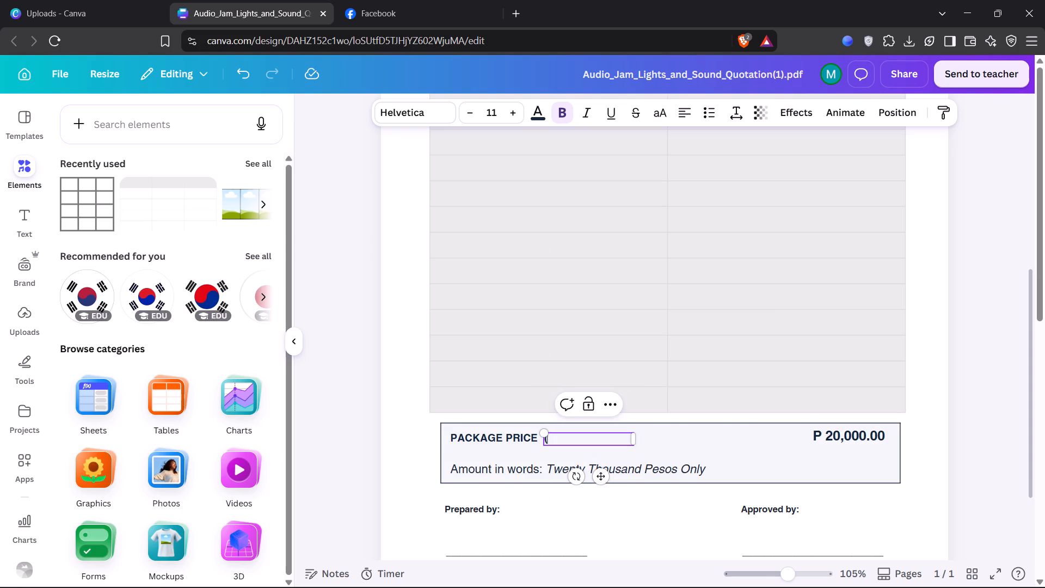
text(per)
key(space)
key(BackSpace)
key(BackSpace)
key(BackSpace)
key(BackSpace)
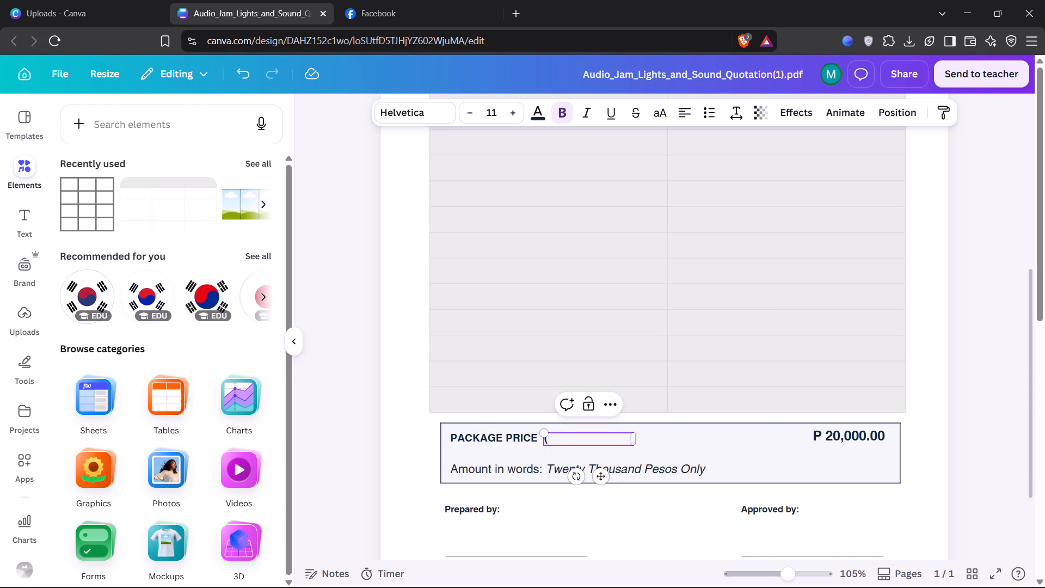
text(per)
key(space)
text(use)
key(0)
key(BackSpace)
key(shift+parenright)
Reword the note beside PACKAGE PRICE as "(per day", without a closing parenthesis.
key(BackSpace)
key(BackSpace)
key(BackSpace)
key(BackSpace)
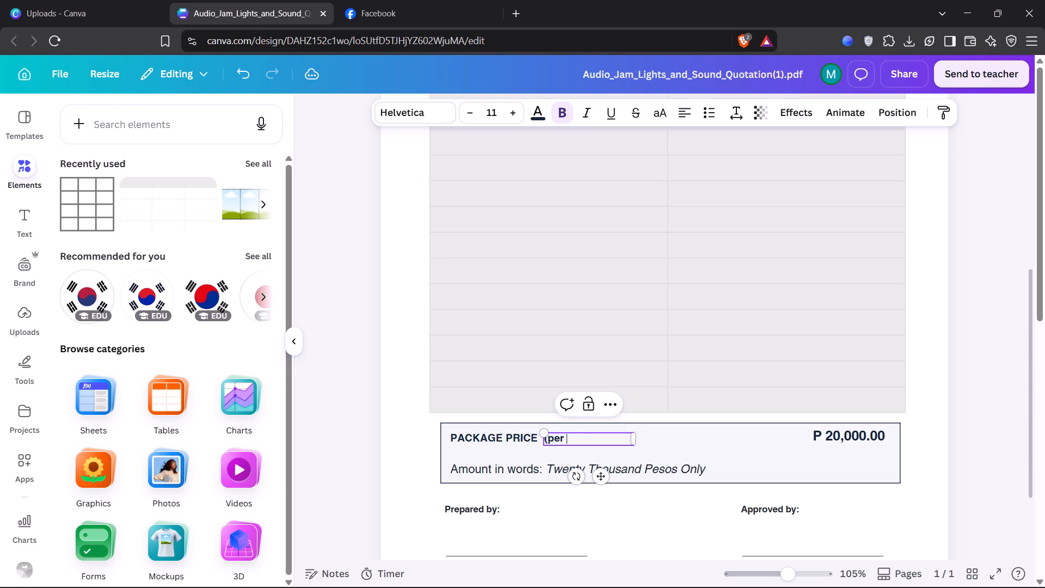
text(Da)
key(BackSpace)
key(BackSpace)
text(day)
click(520, 13)
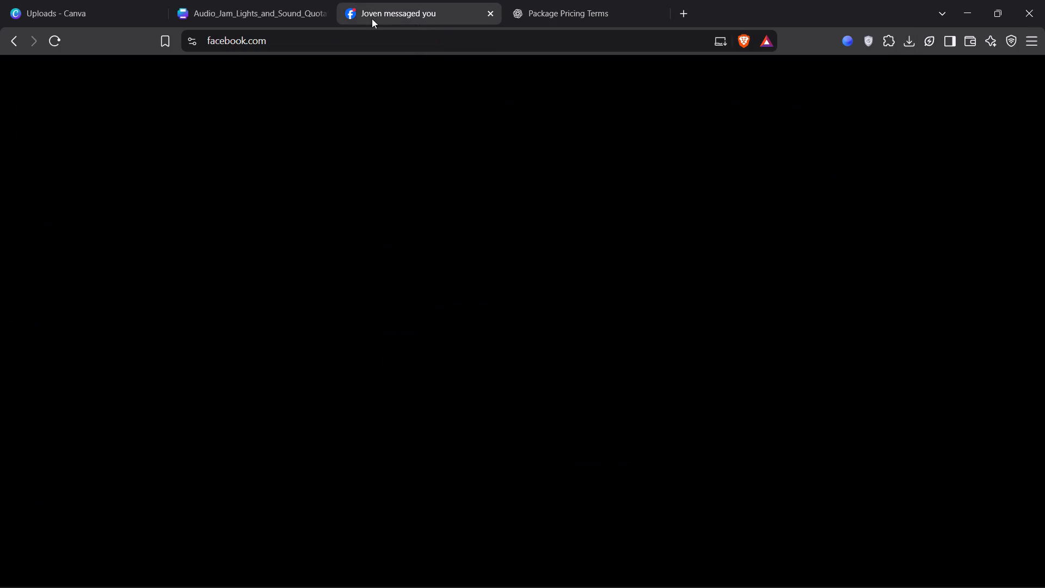
Switch to the Canva quotation and delete the "(per day" note beside PACKAGE PRICE.
click(275, 21)
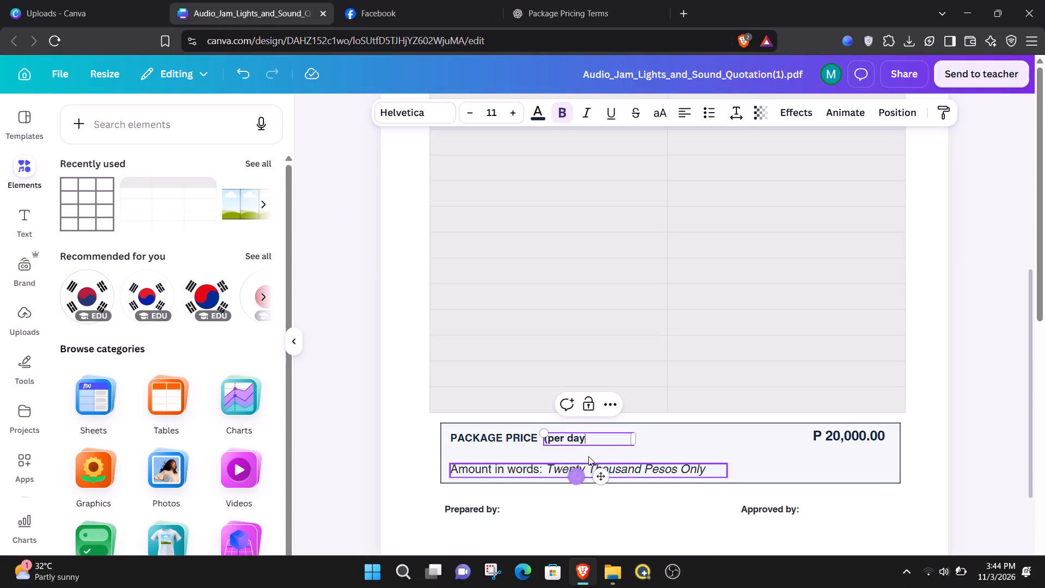
click(672, 450)
click(563, 439)
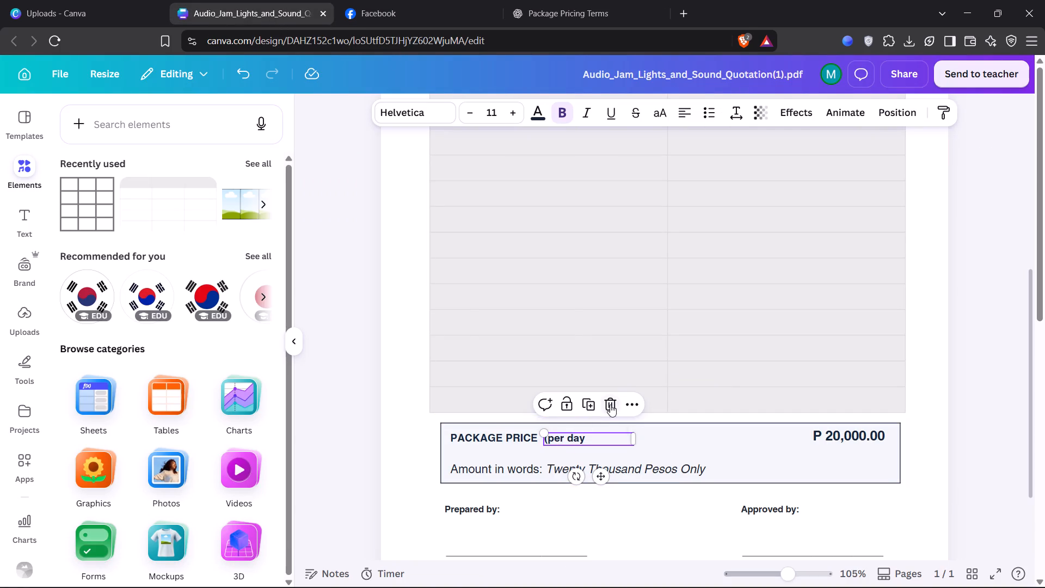
click(610, 405)
Open the PACKAGE PRICE label for editing with all its text selected.
double_click(458, 438)
click(454, 441)
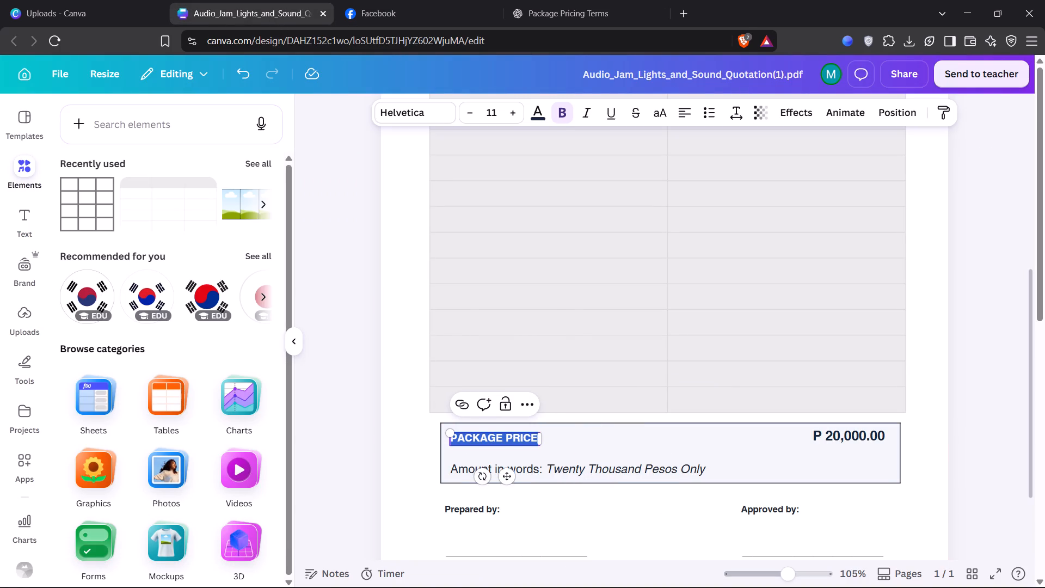